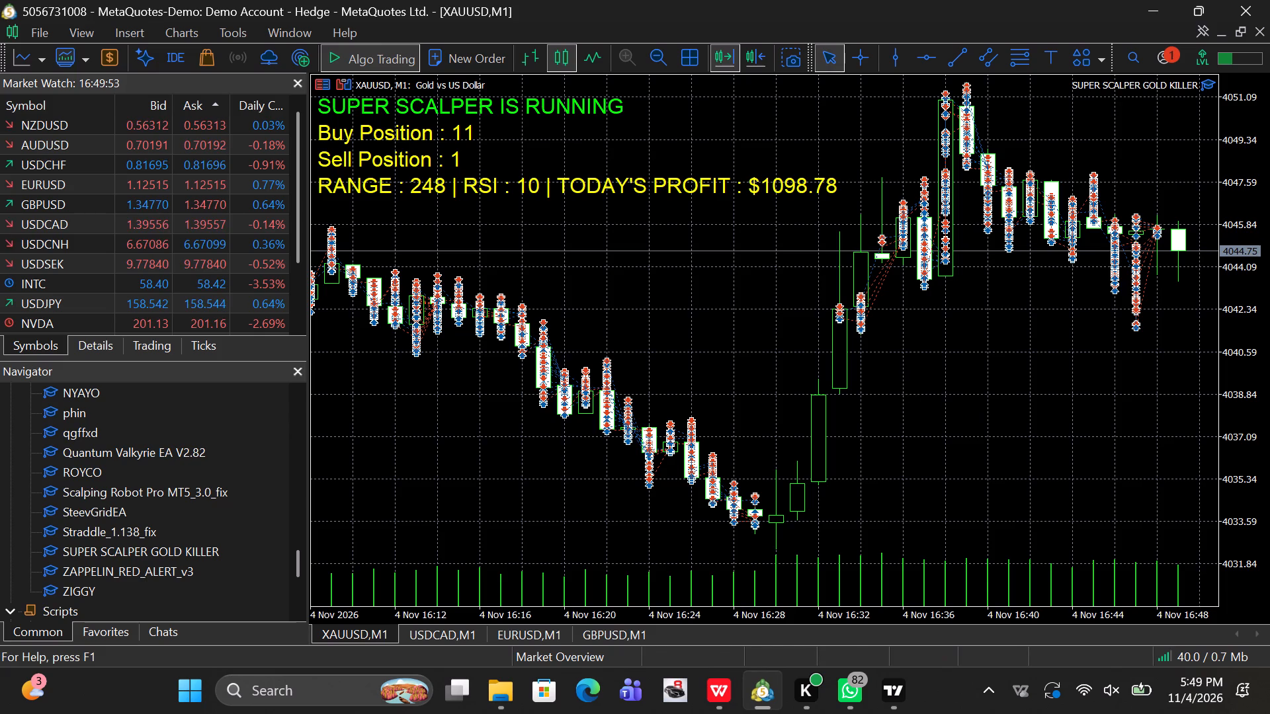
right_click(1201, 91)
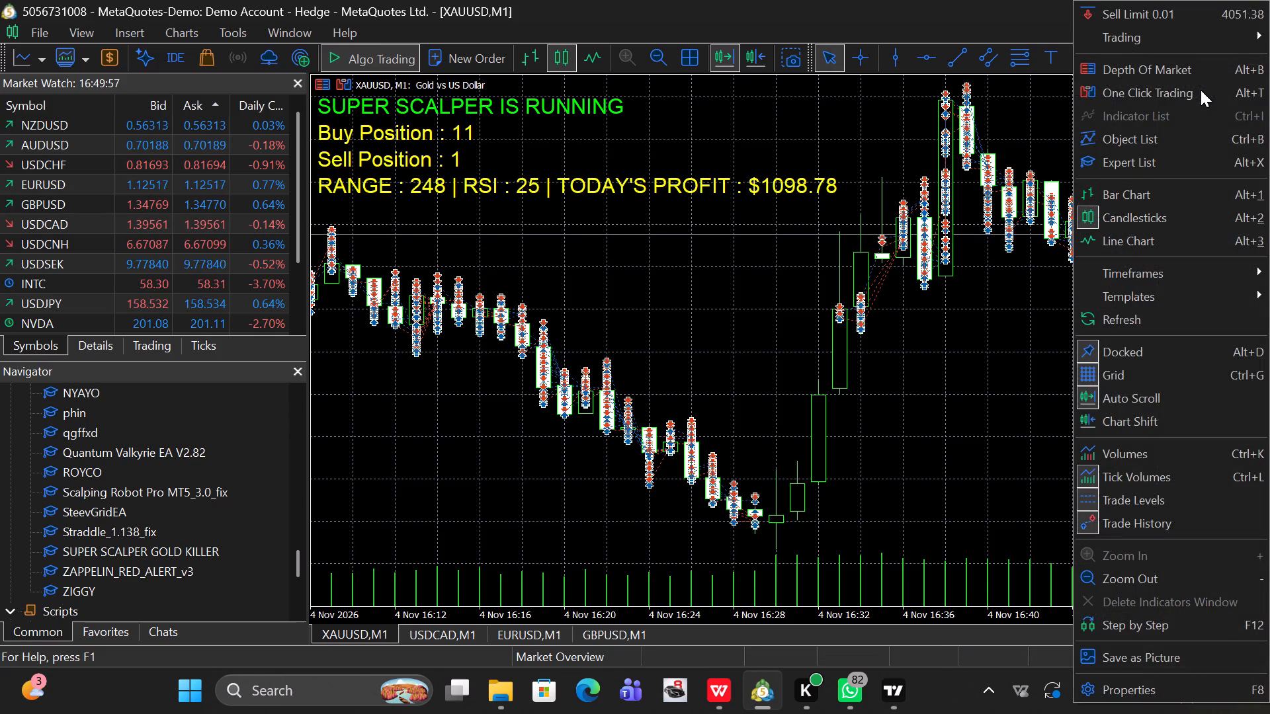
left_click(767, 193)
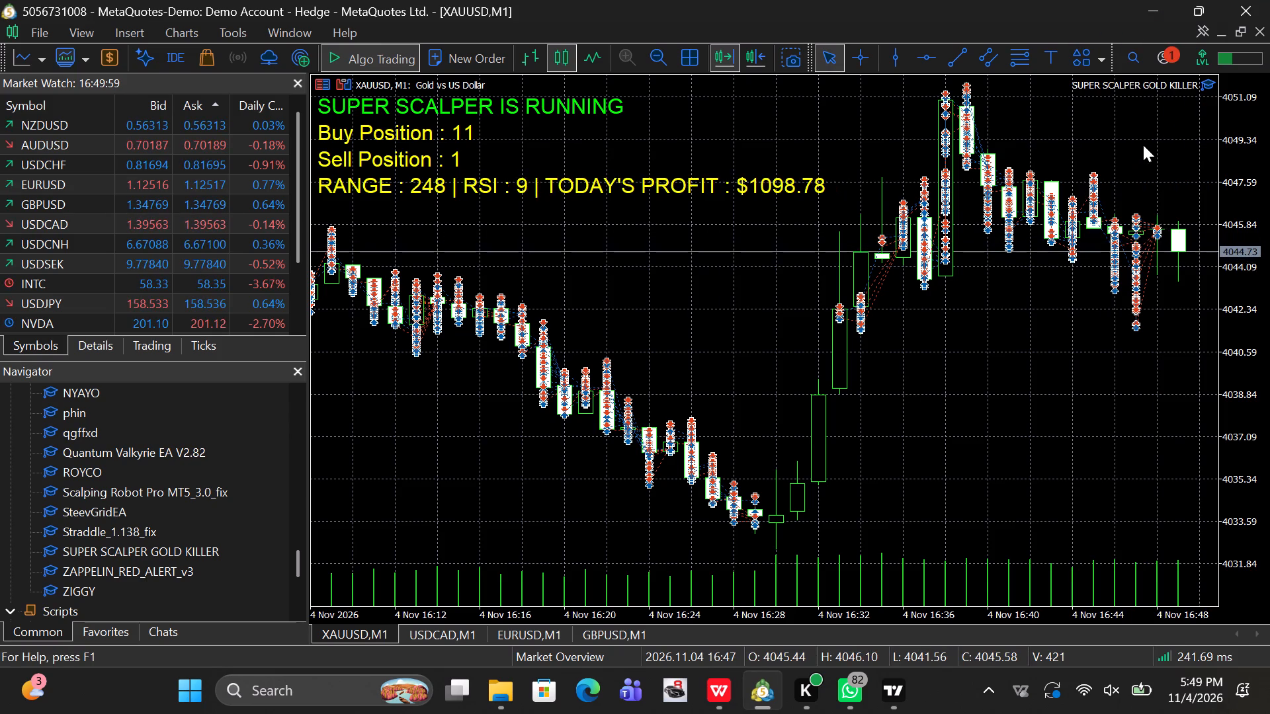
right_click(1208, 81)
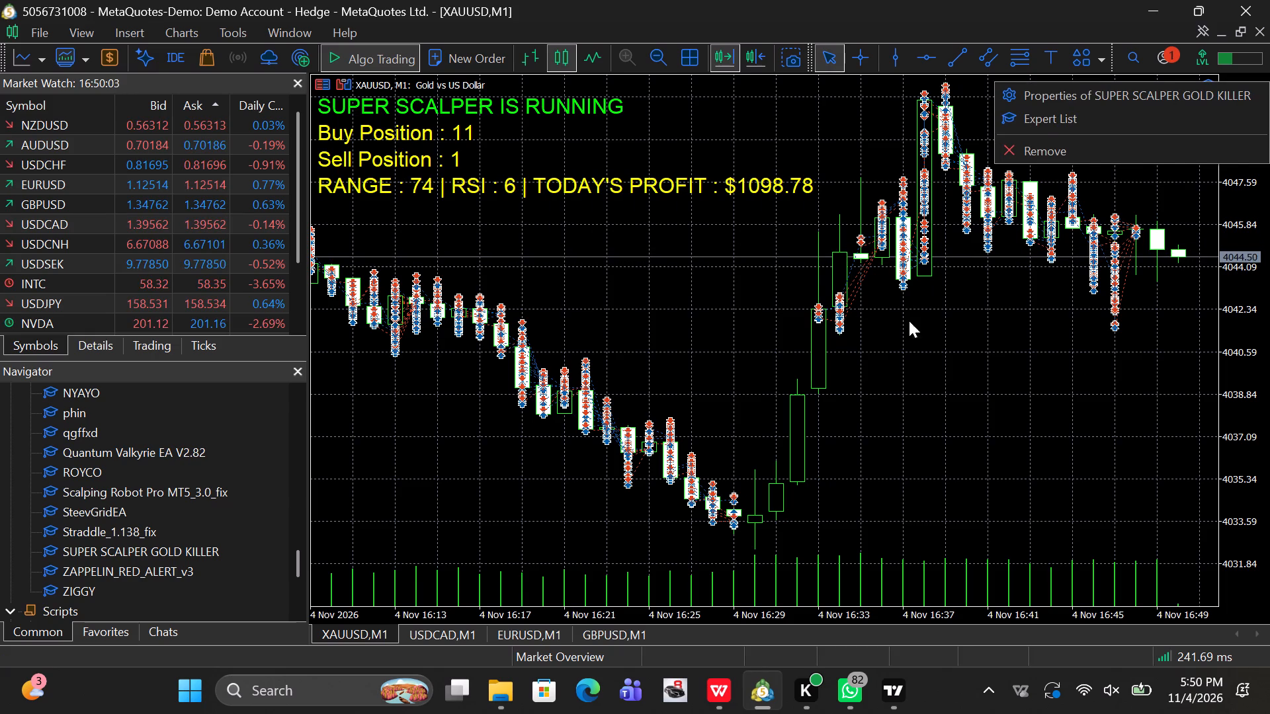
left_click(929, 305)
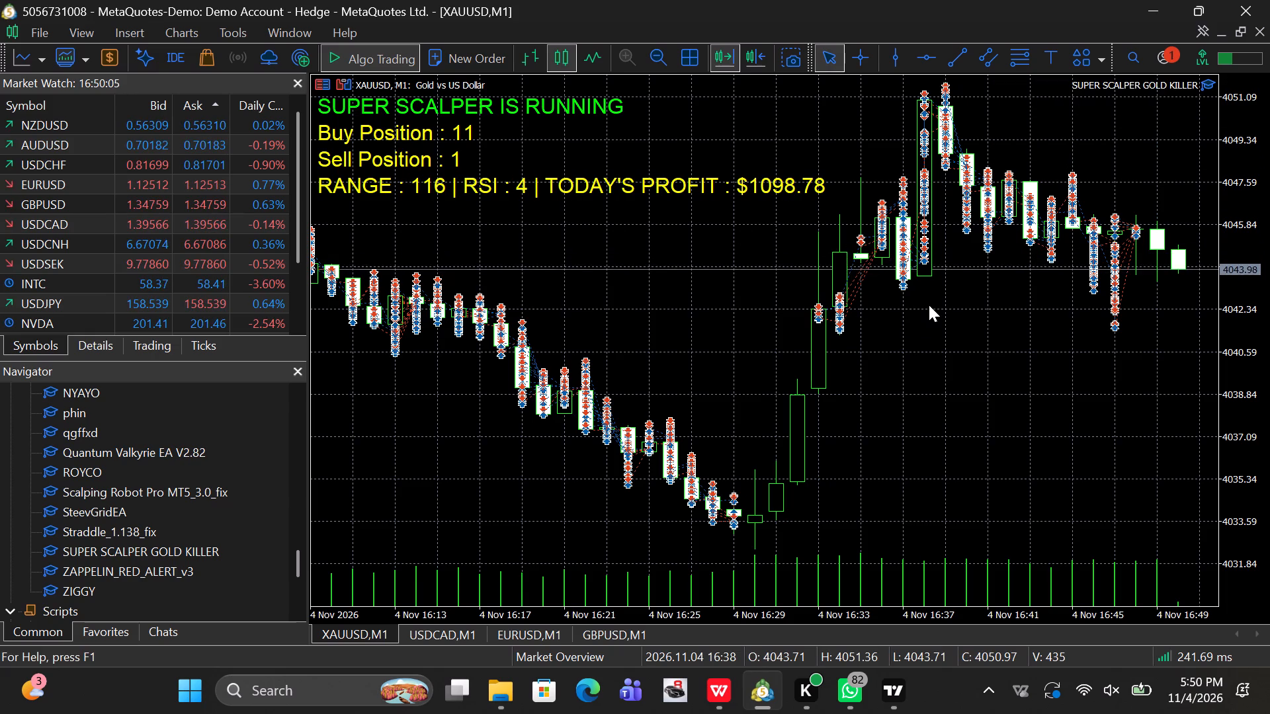
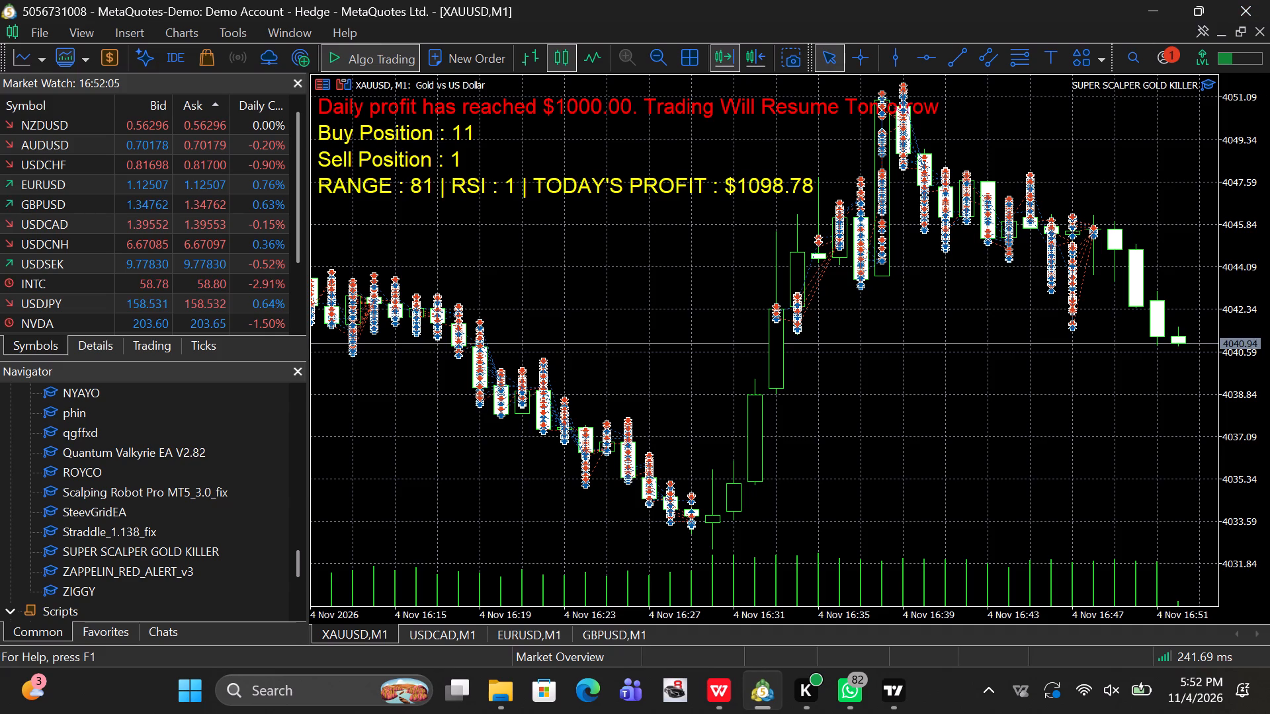
Bring up the available actions for the SUPER SCALPER GOLD KILLER expert advisor attached to the XAUUSD M1 chart.
right_click(1210, 85)
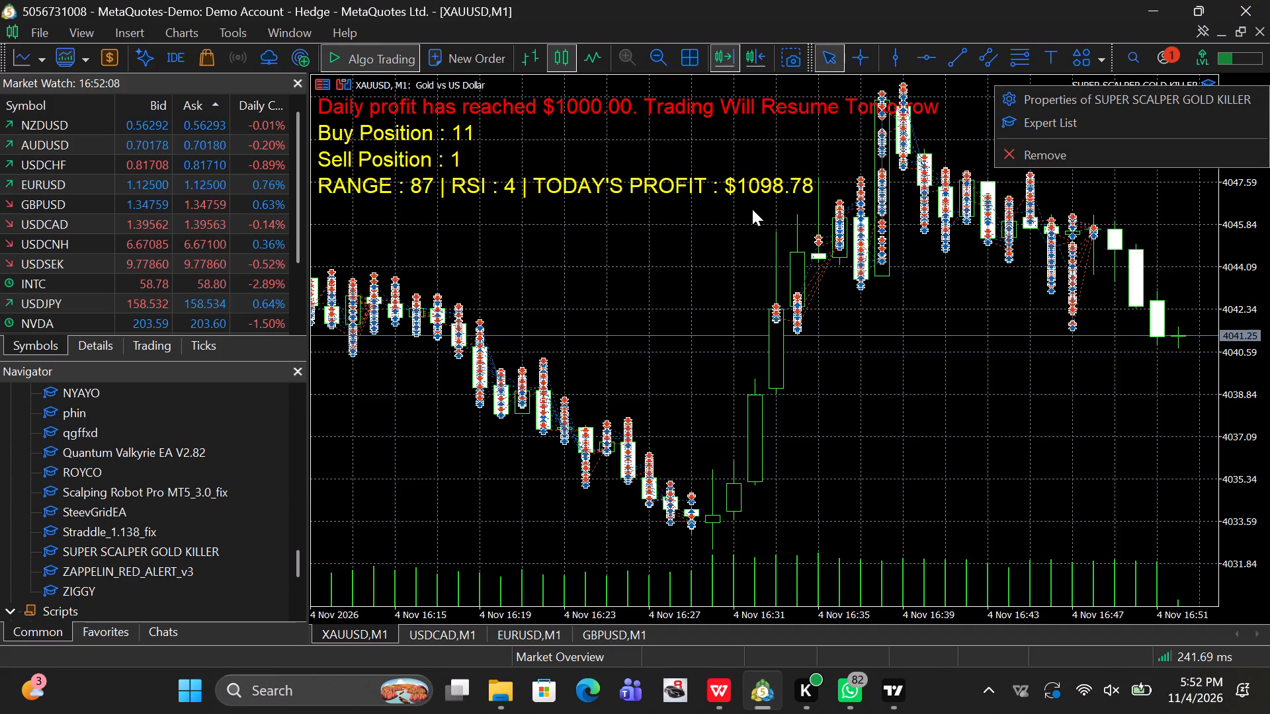
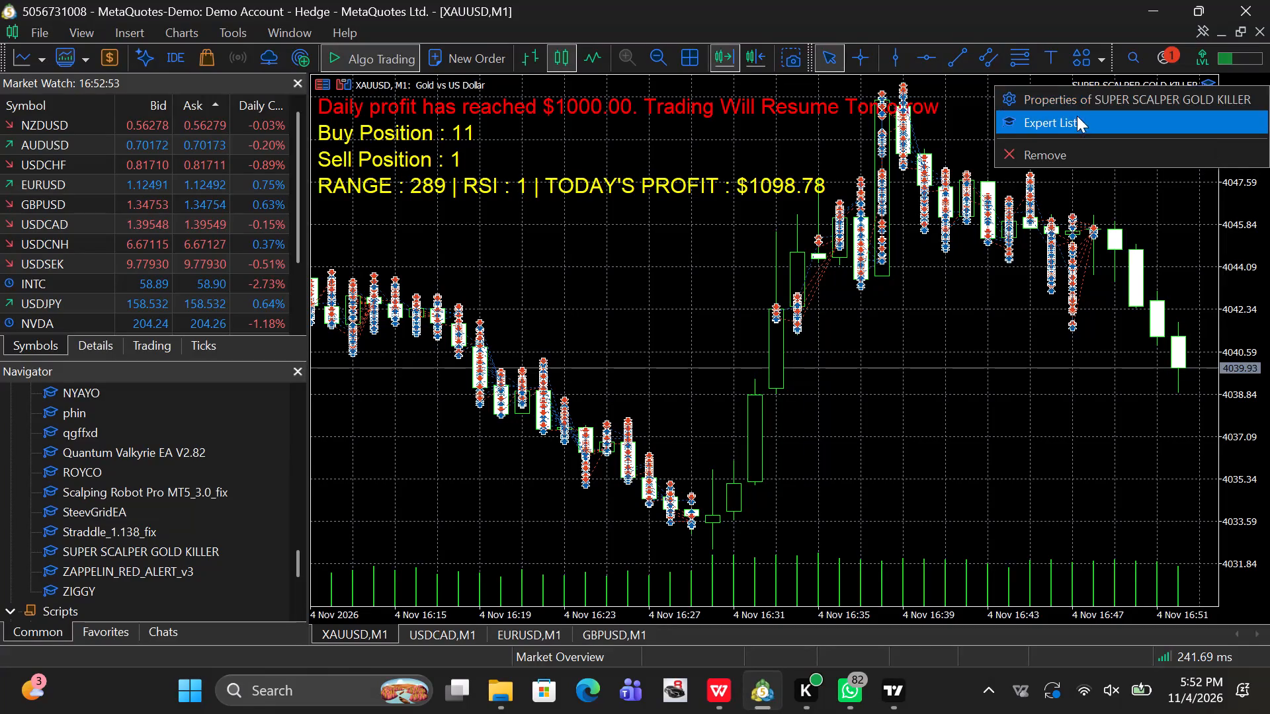
Set Max Profit Per Day to 1500 in the inputs of the SUPER SCALPER GOLD KILLER expert advisor on the XAUUSD M1 chart.
left_click(878, 252)
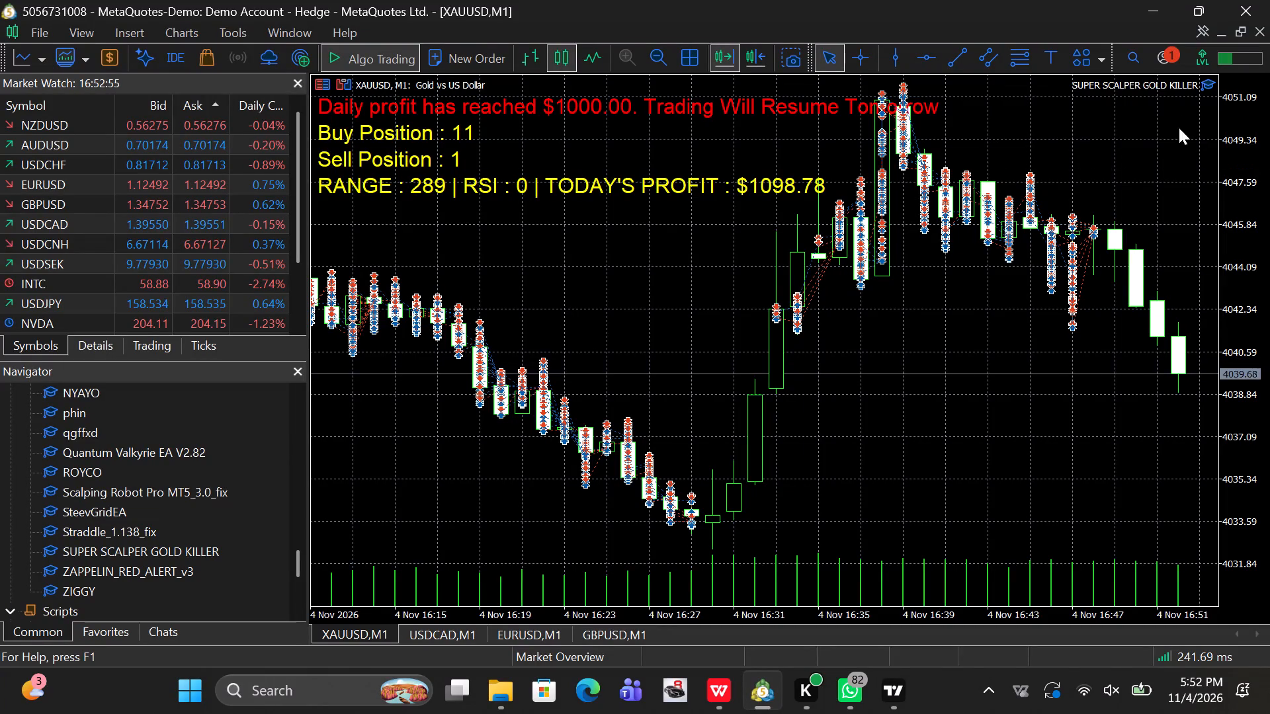
double_click(1206, 82)
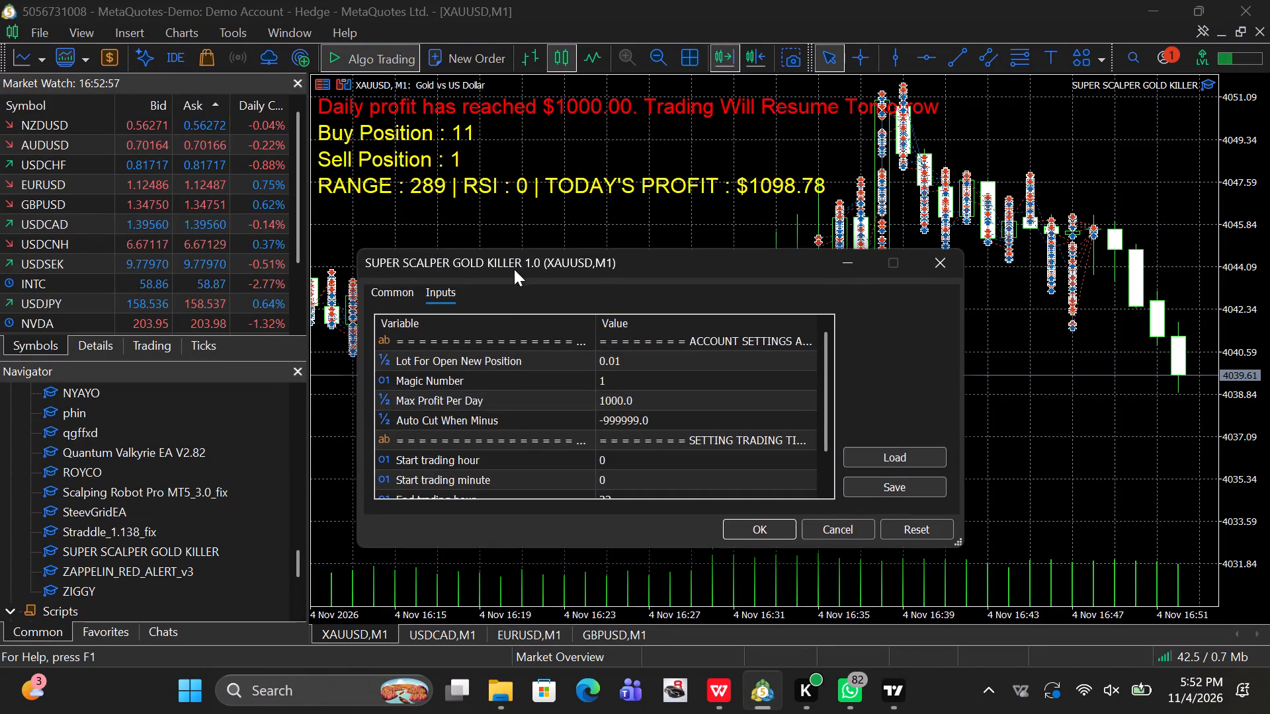
double_click(624, 401)
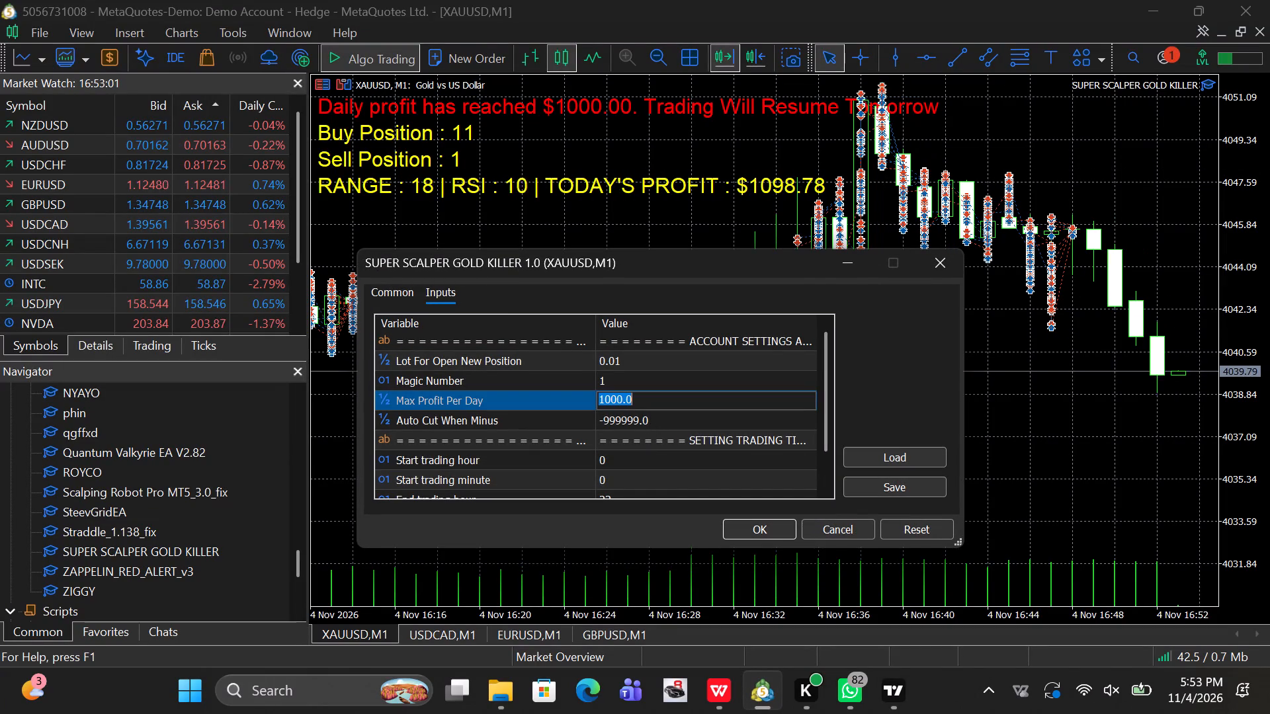
key("1")
type("500")
key("Return")
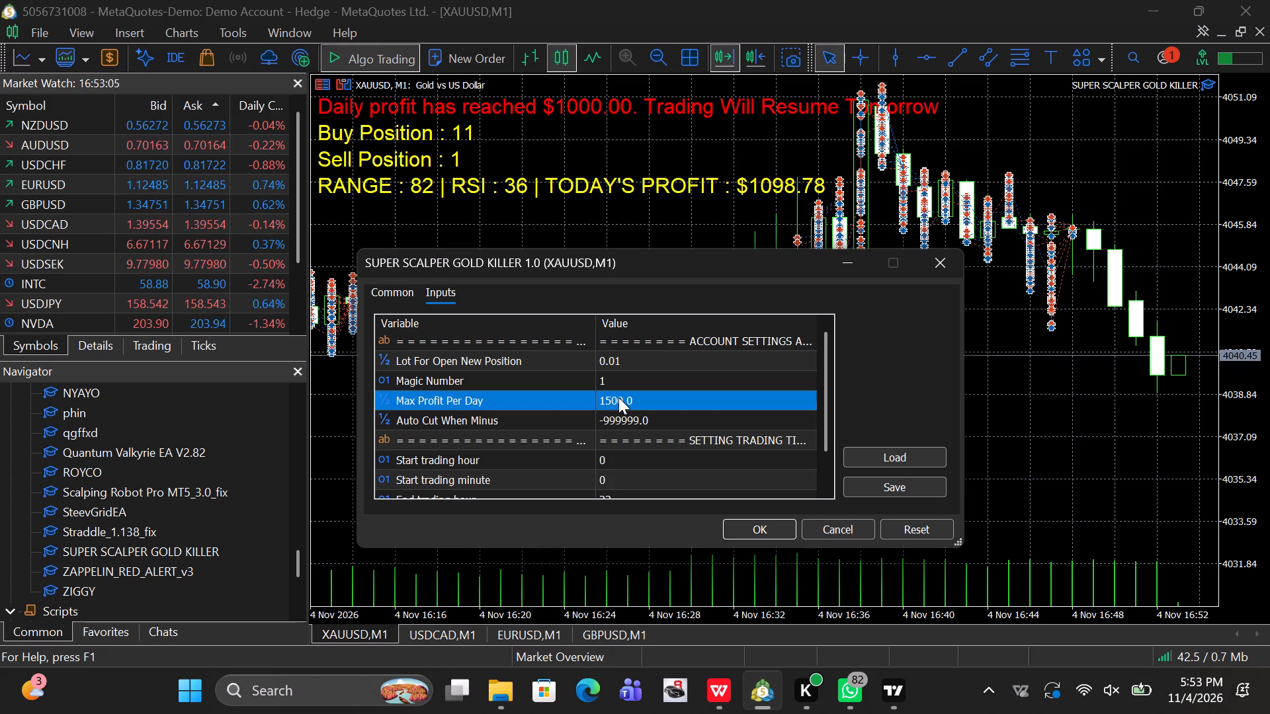
left_click(760, 535)
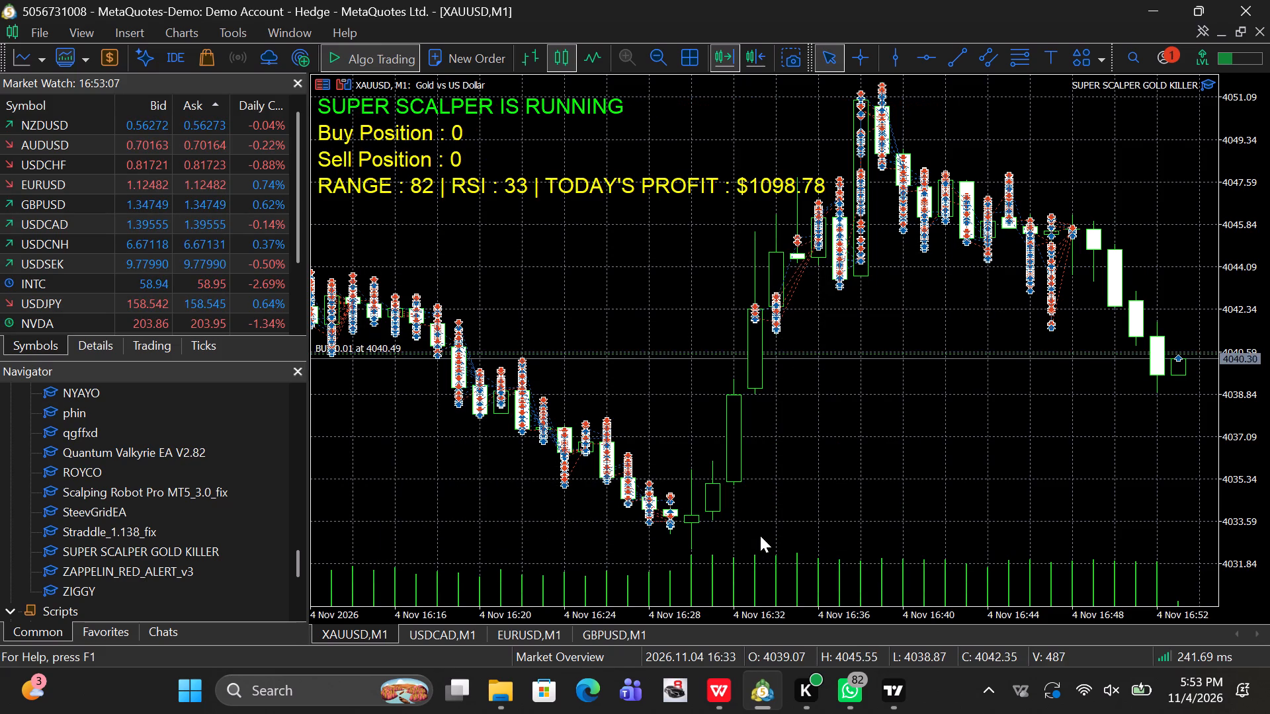
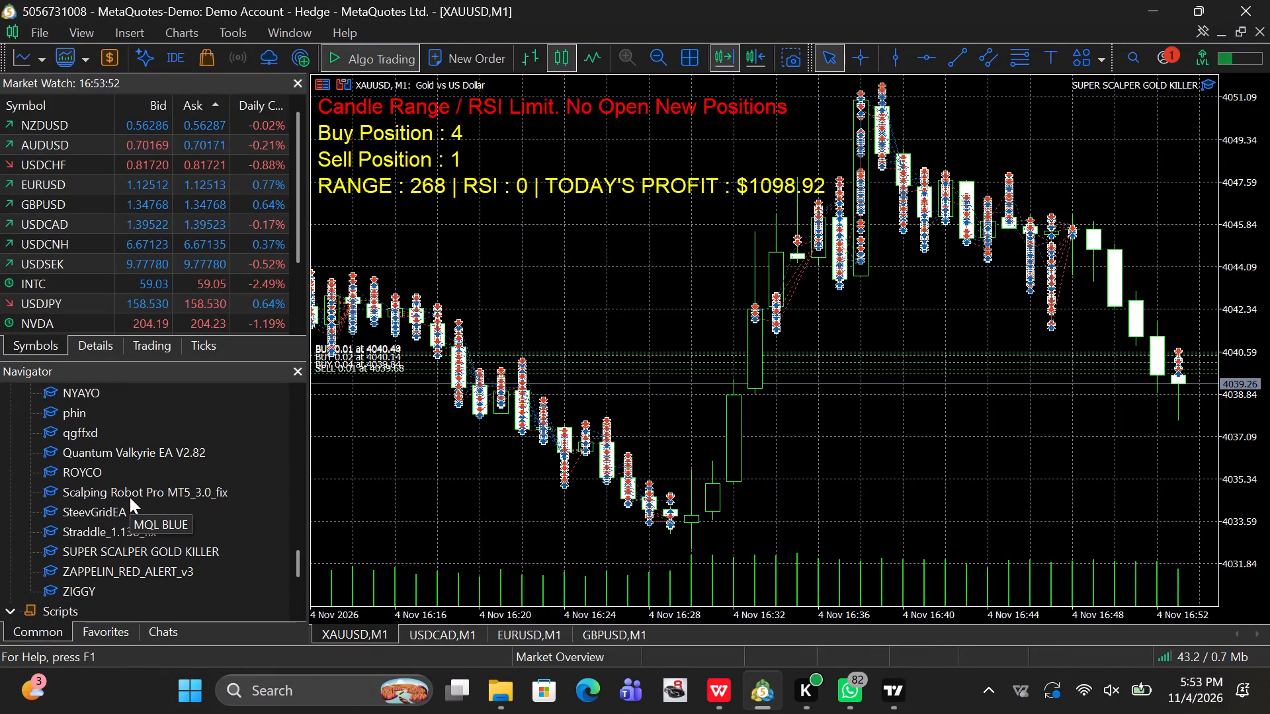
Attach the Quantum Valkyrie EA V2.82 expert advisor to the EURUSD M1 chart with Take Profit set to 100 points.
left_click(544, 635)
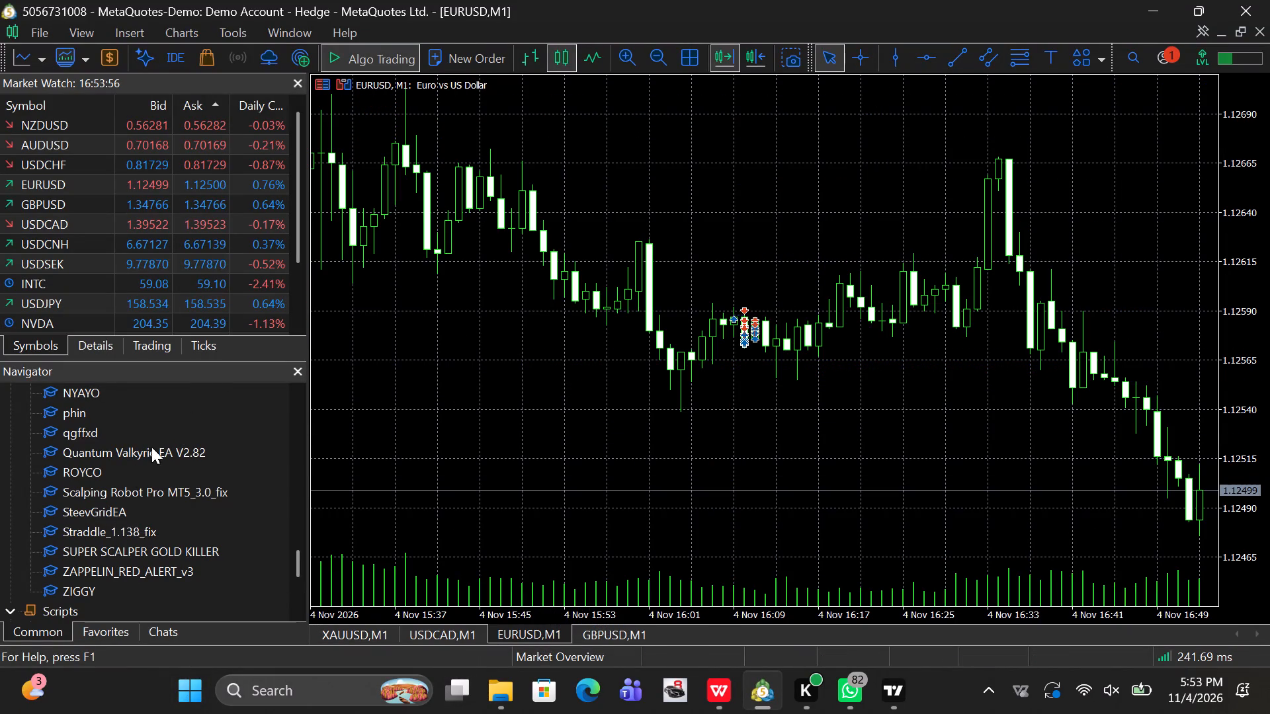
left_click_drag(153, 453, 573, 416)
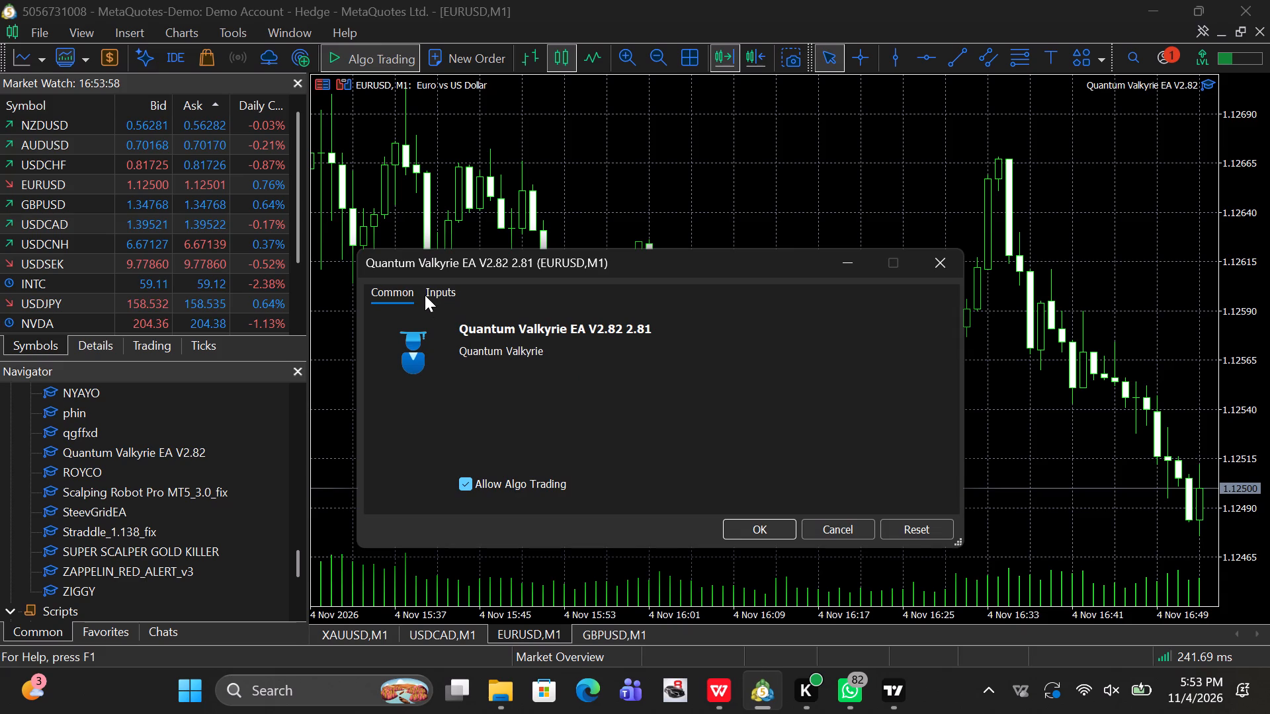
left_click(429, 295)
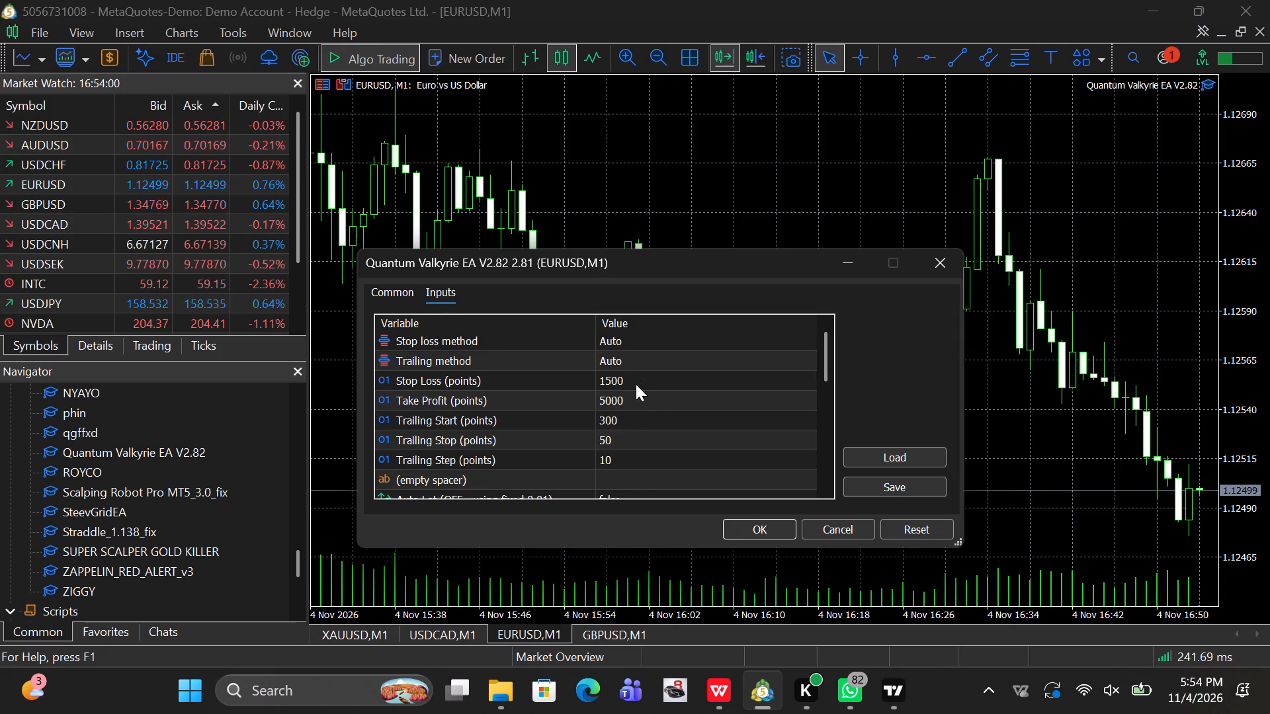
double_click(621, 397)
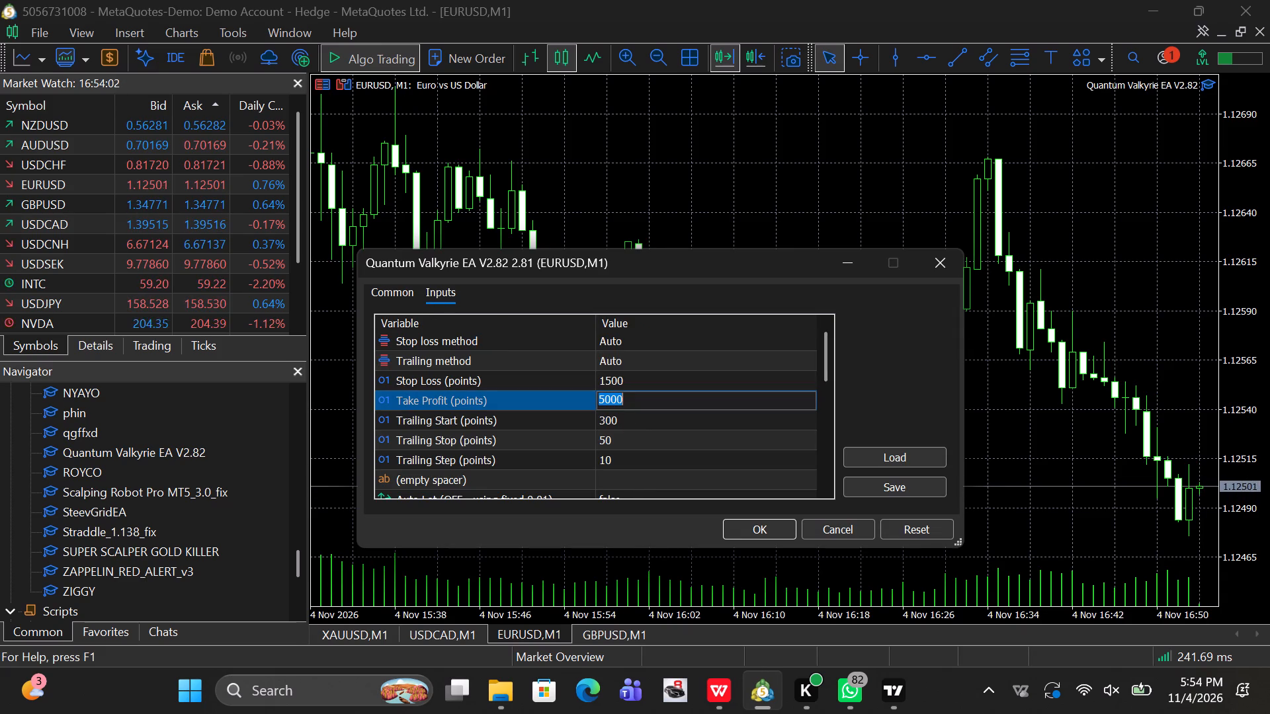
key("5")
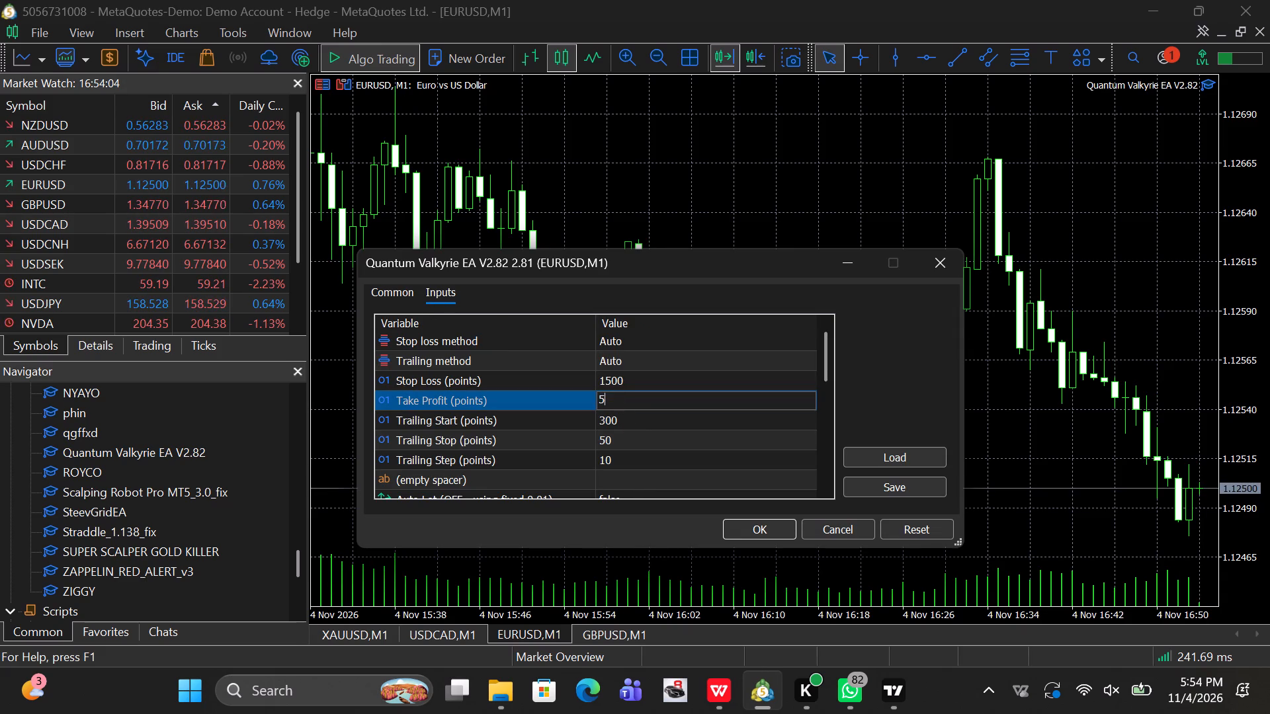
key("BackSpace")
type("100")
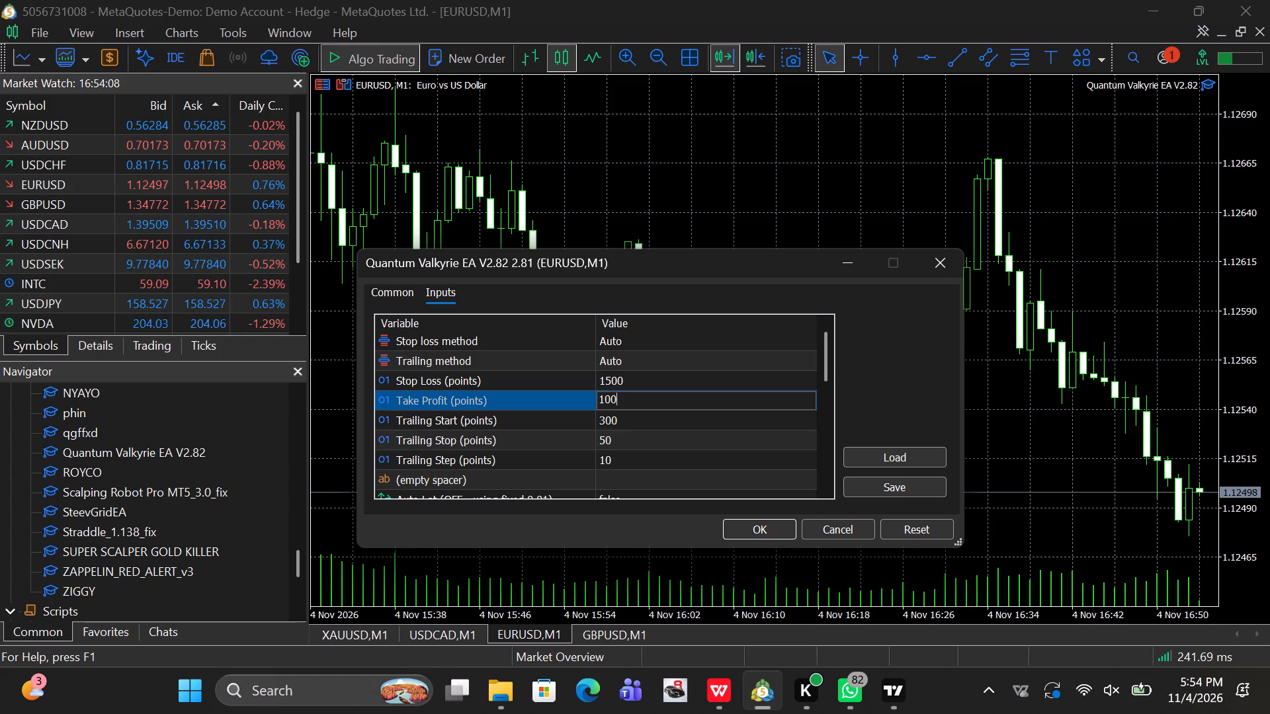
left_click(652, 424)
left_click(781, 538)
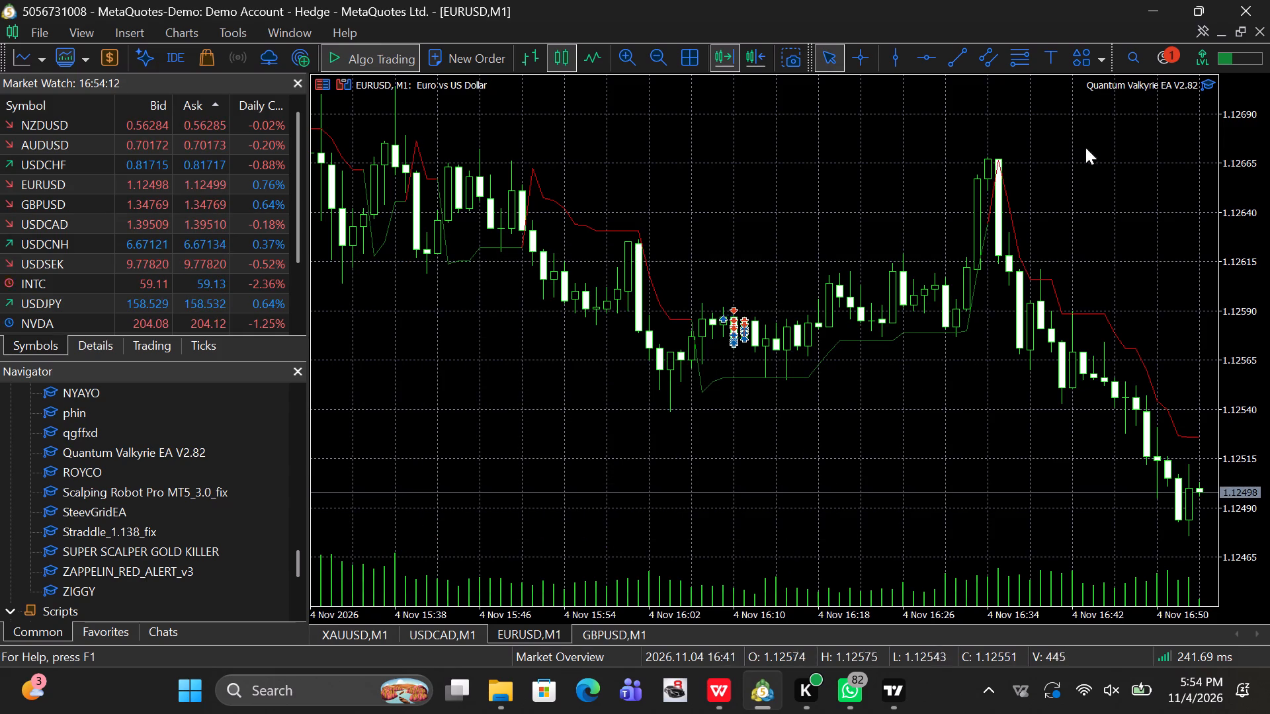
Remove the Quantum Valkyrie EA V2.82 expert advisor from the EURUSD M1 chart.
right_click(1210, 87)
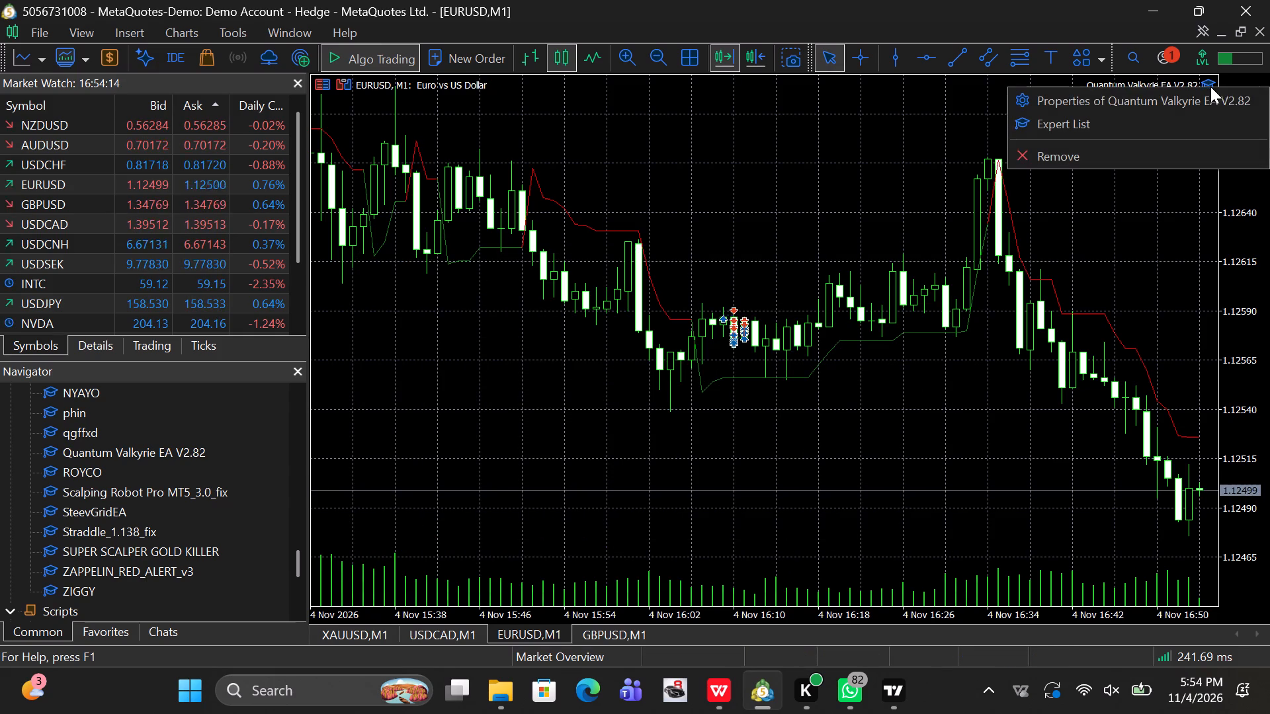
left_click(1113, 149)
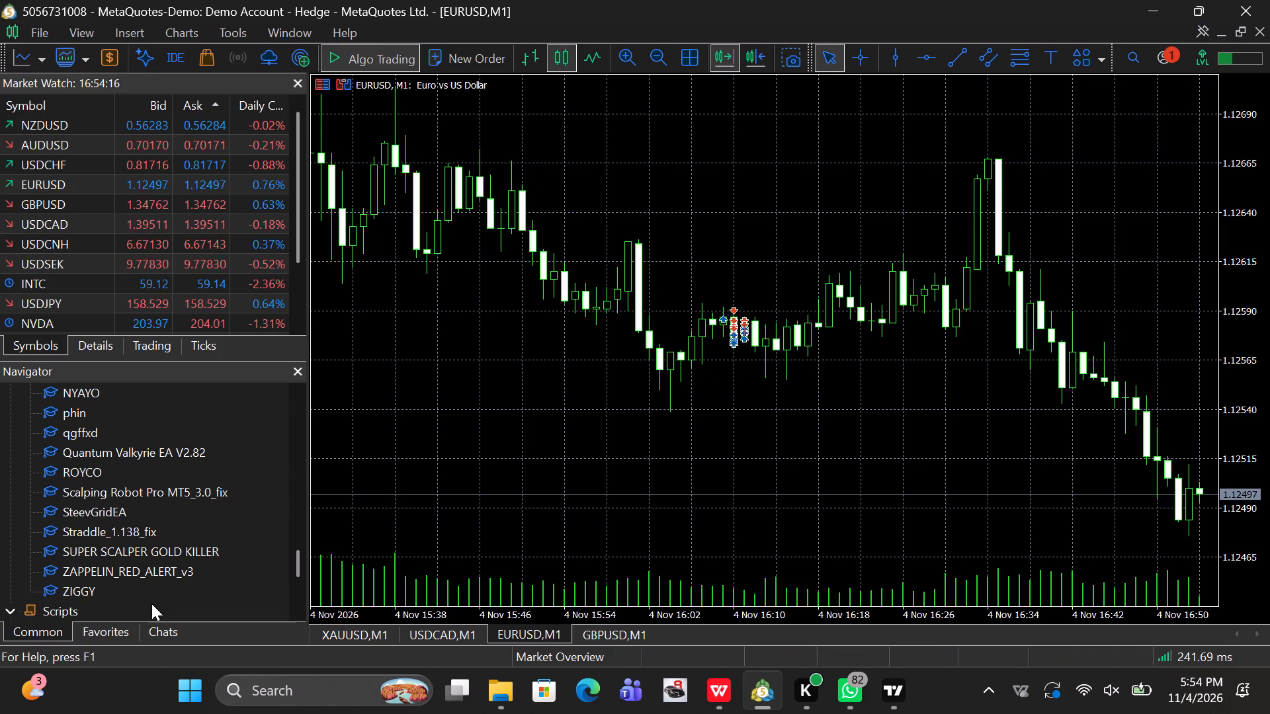
Attach the SteevGridEA expert advisor to the EURUSD M1 chart with its default inputs.
left_click_drag(101, 514, 462, 382)
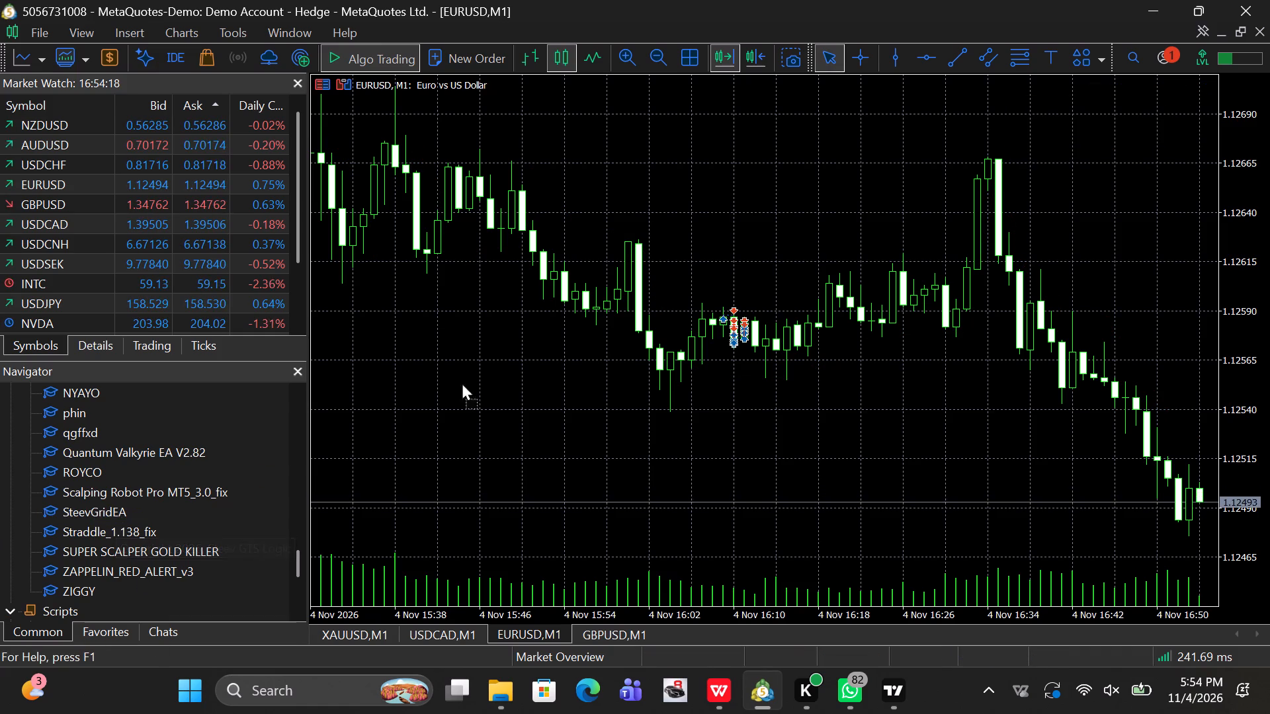
left_click_drag(462, 382, 482, 370)
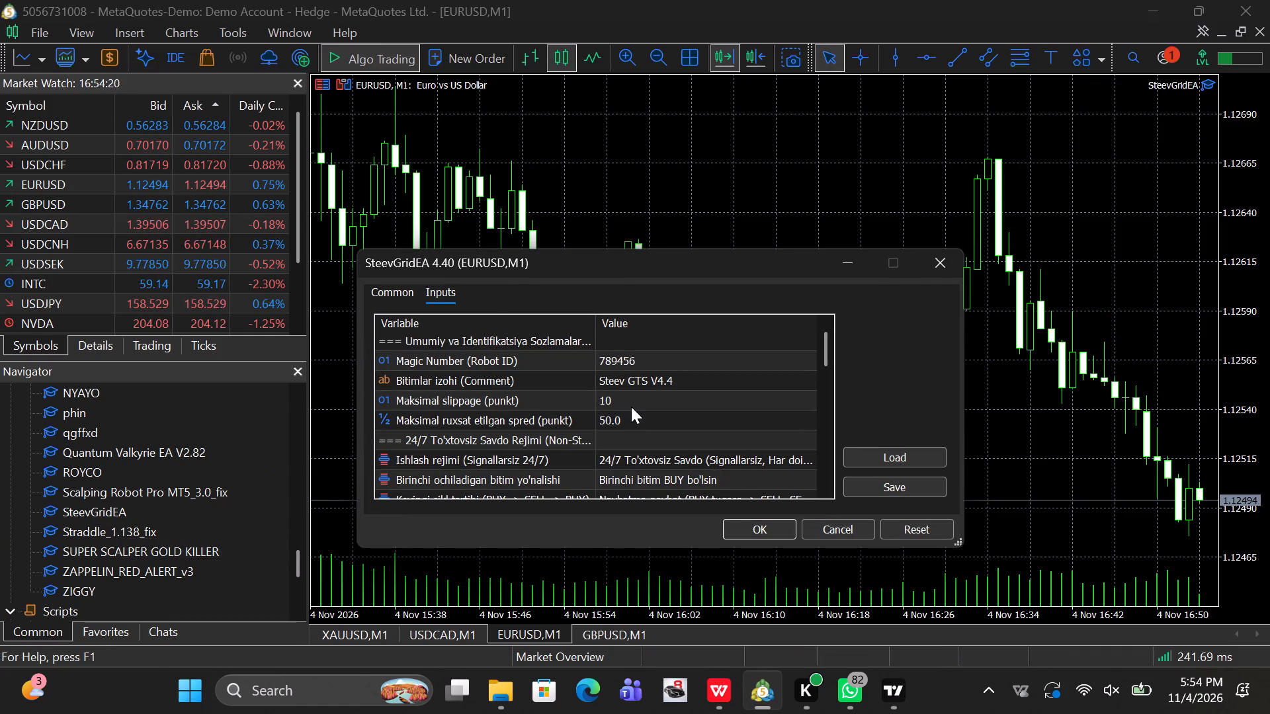
scroll(631, 407, "down", 4)
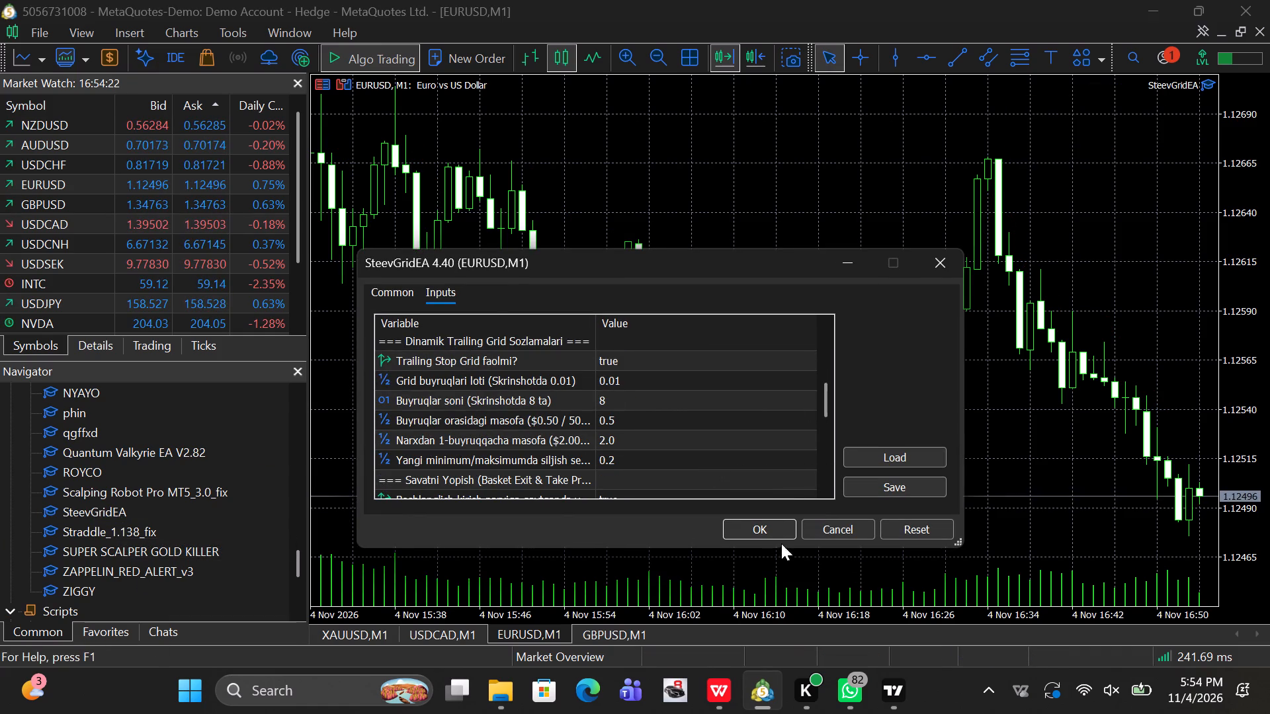
left_click(763, 525)
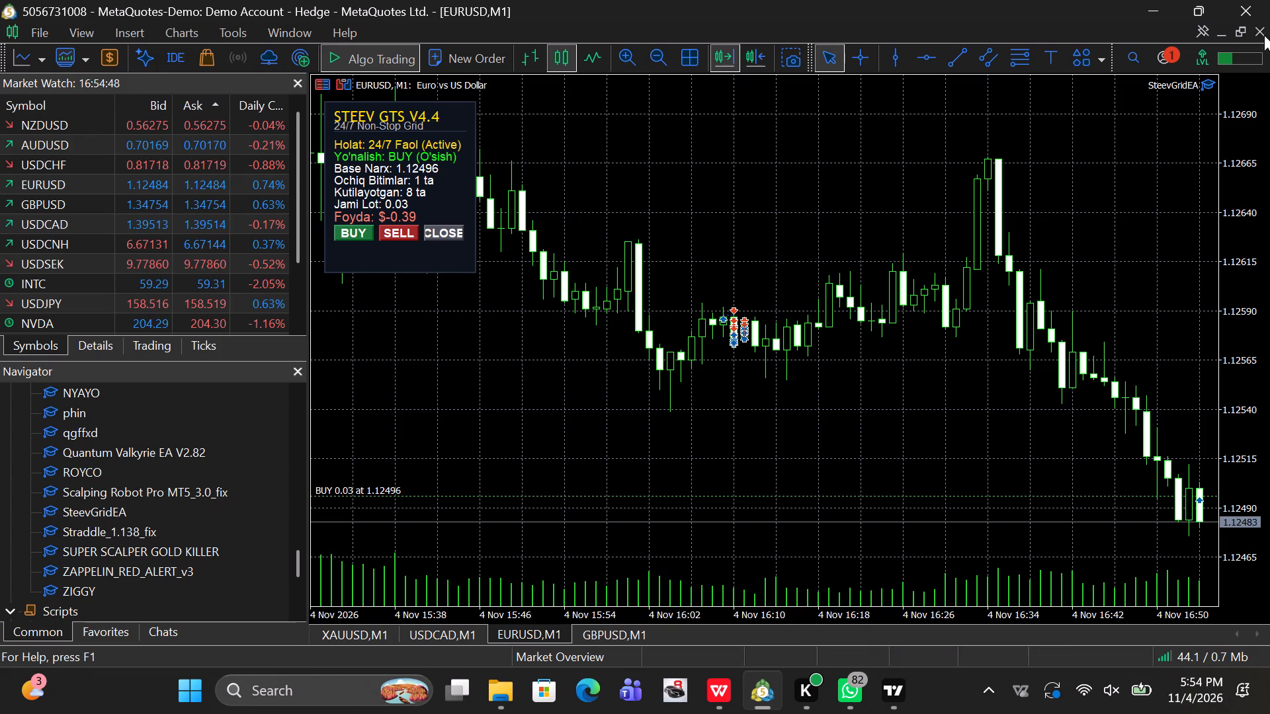
Remove the SteevGridEA expert advisor from the EURUSD M1 chart.
right_click(1205, 81)
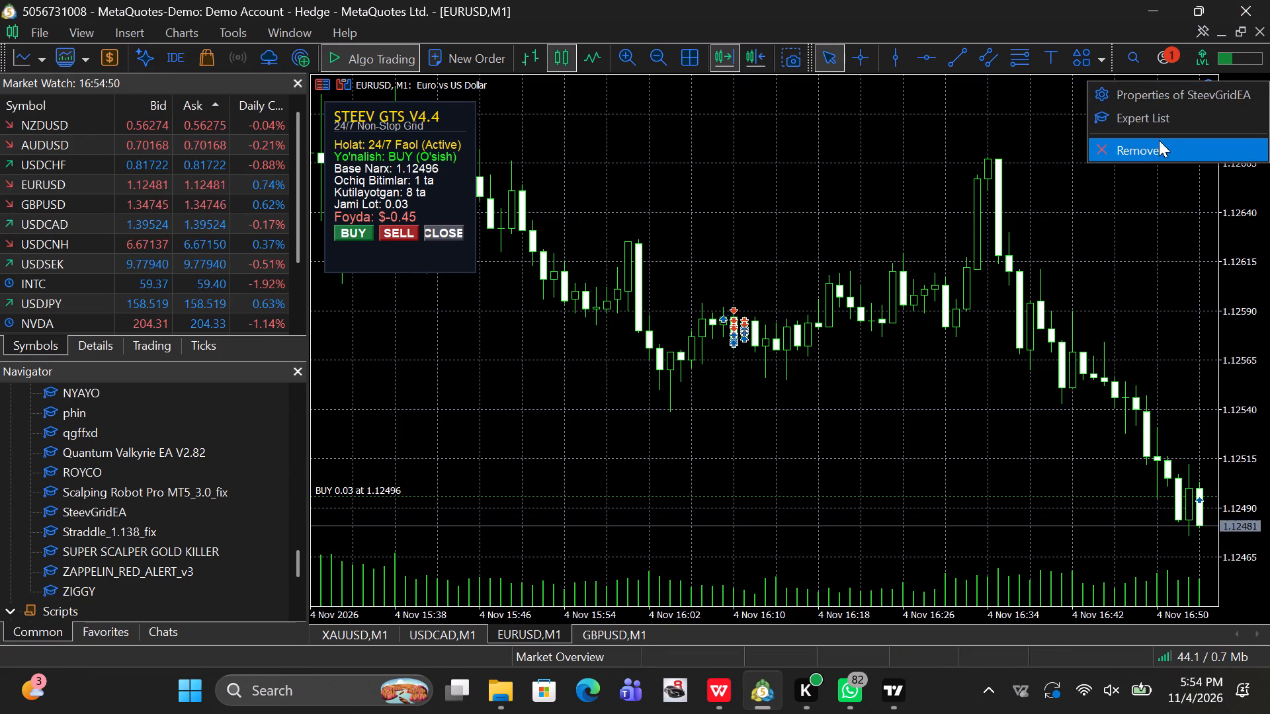
left_click(1152, 151)
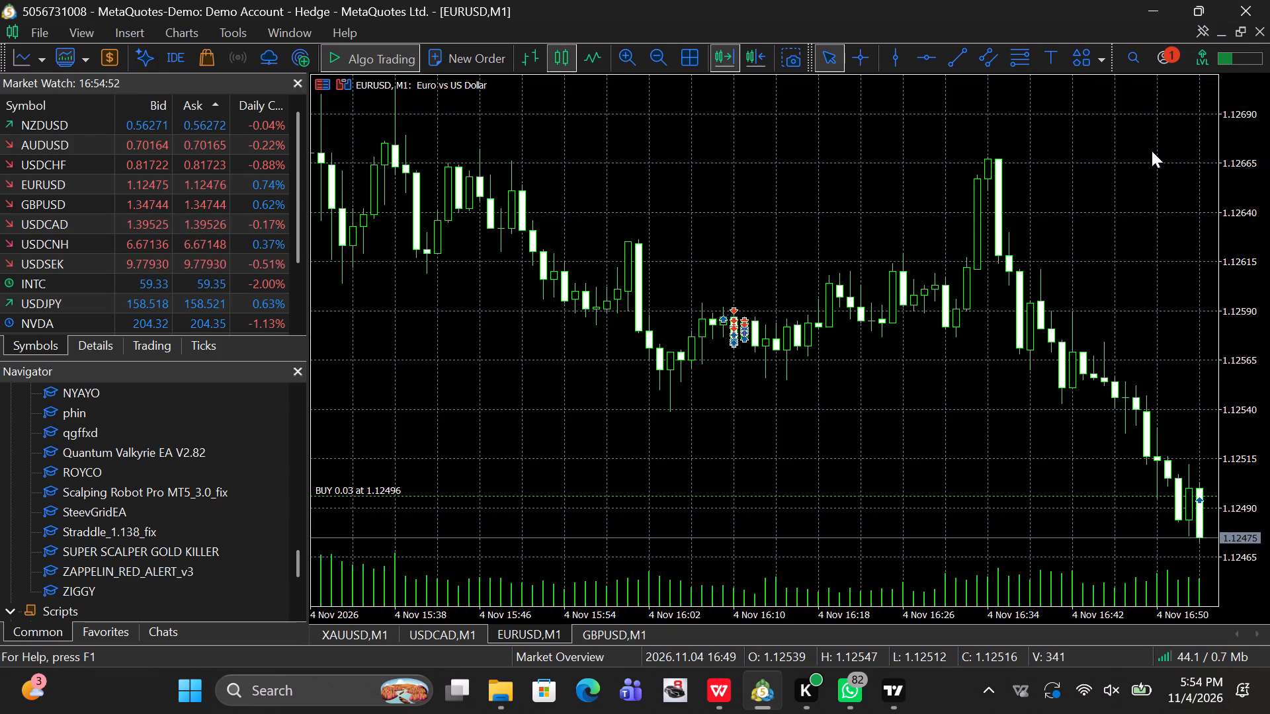
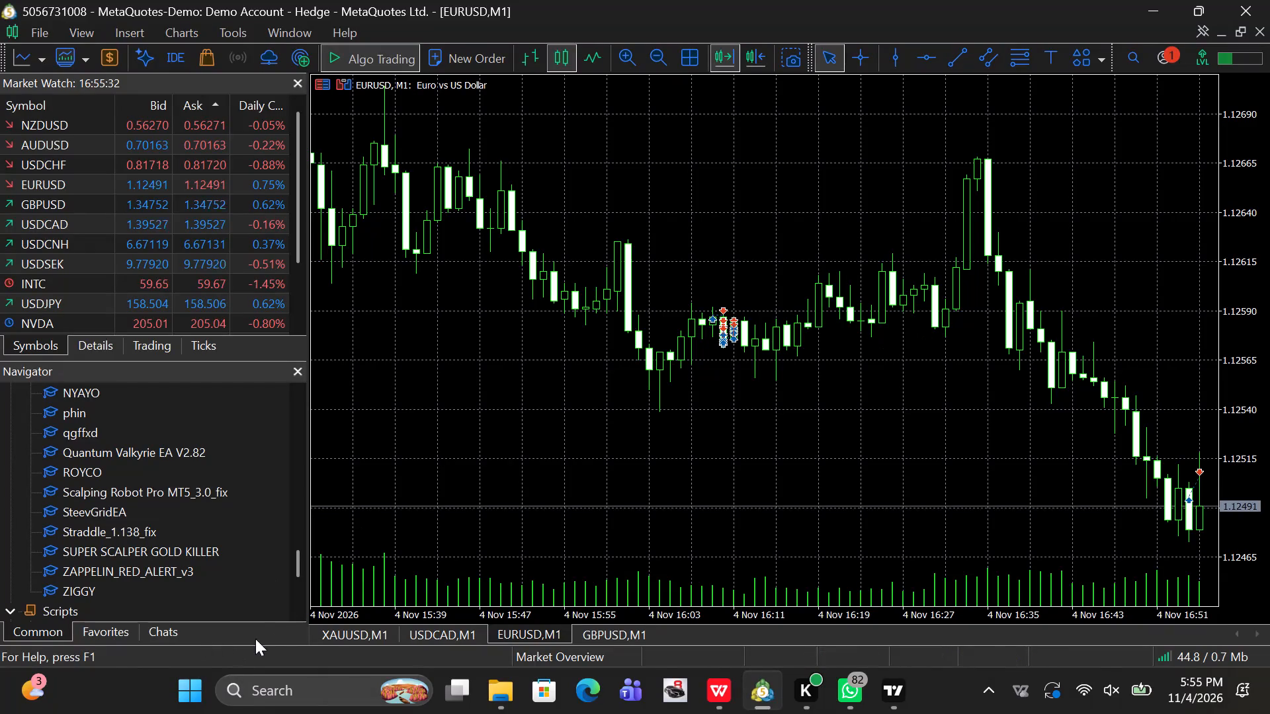
Remove the SUPER SCALPER GOLD KILLER expert advisor from the XAUUSD M1 chart.
left_click(340, 633)
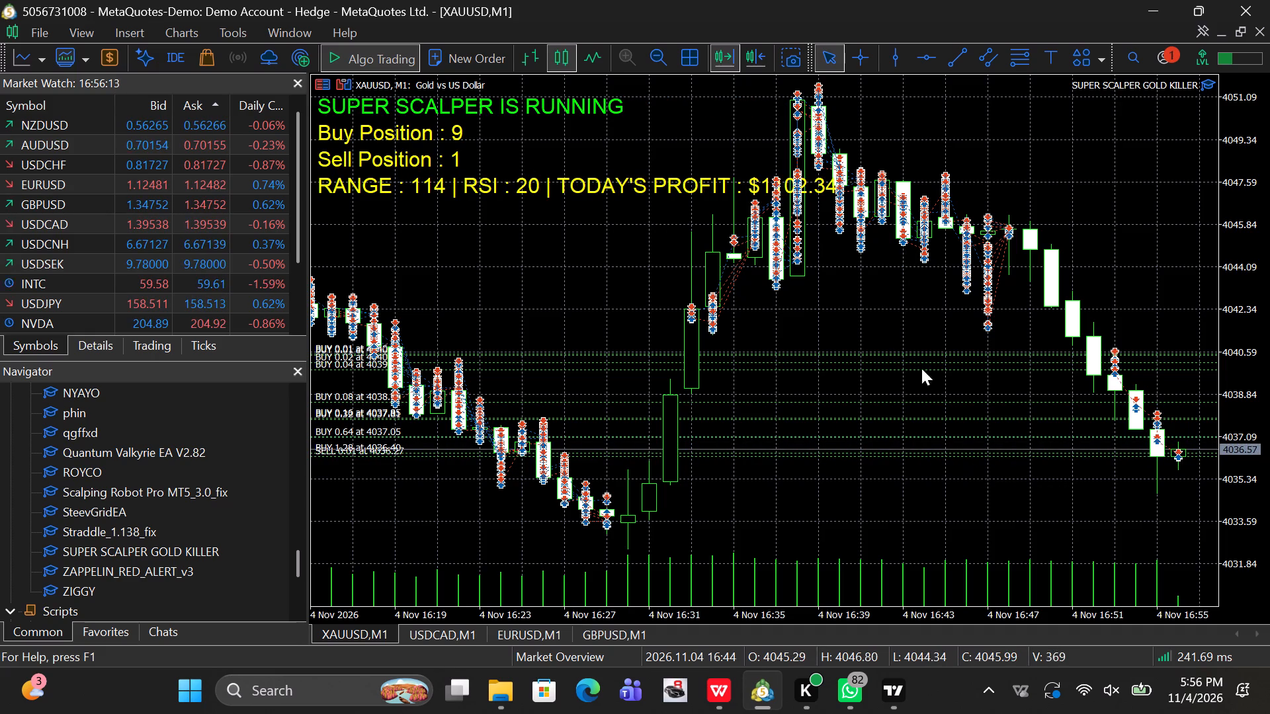
left_click_drag(886, 306, 870, 305)
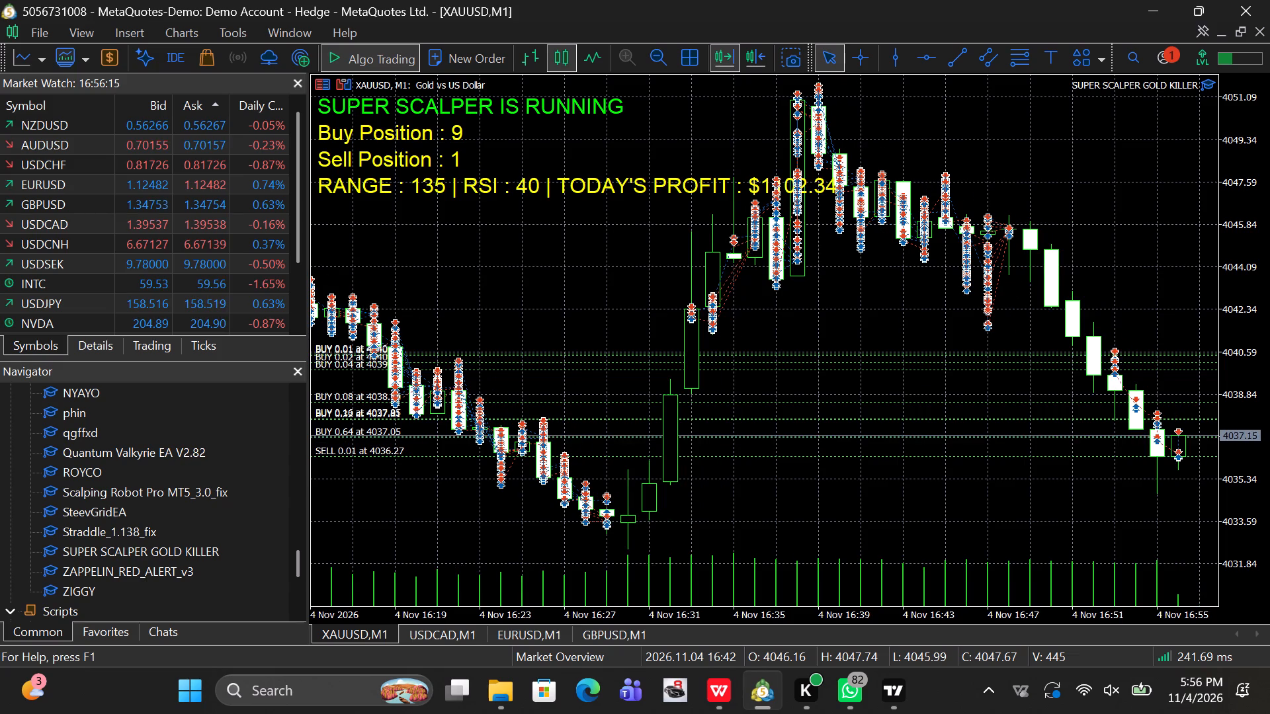
left_click_drag(870, 305, 829, 305)
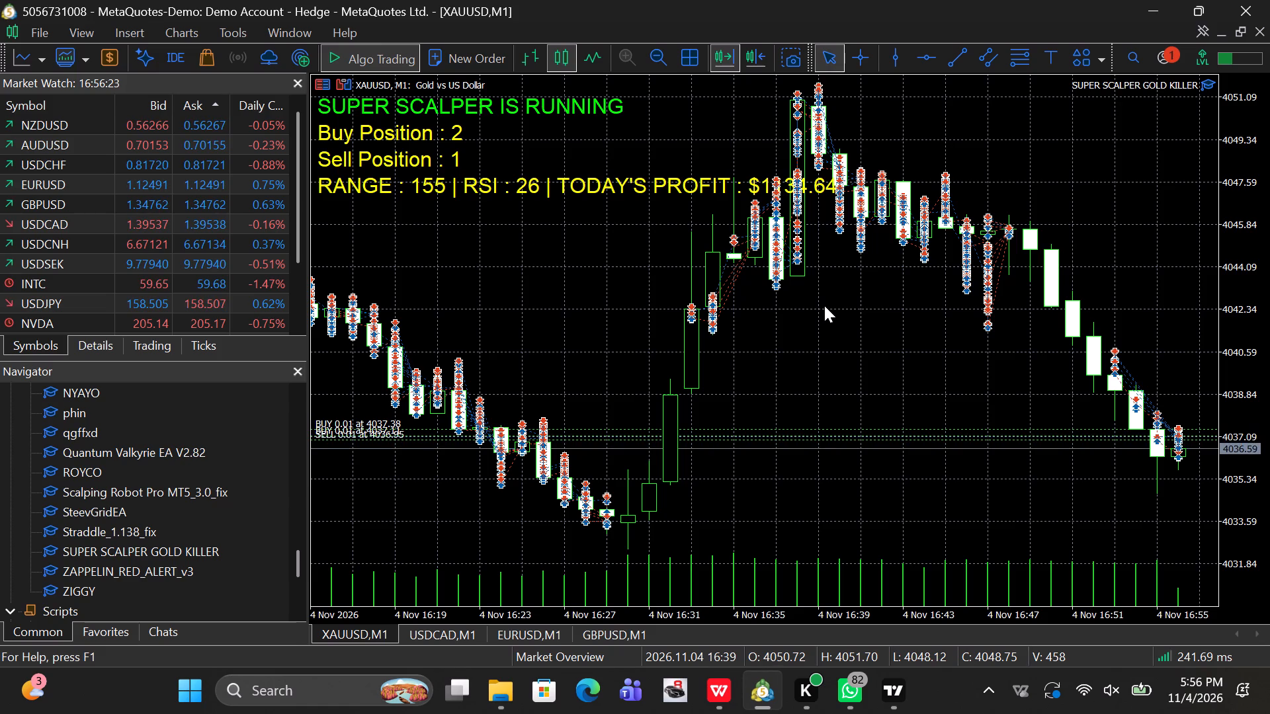
right_click(1207, 85)
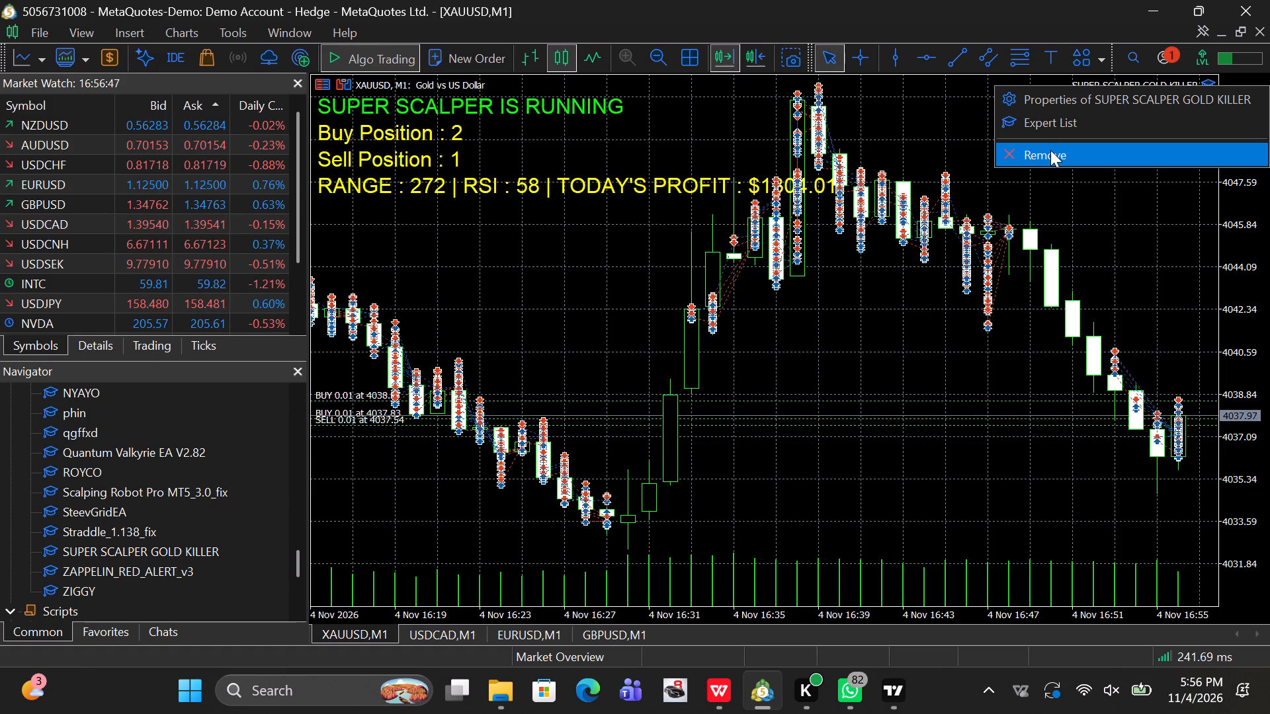
left_click(1051, 150)
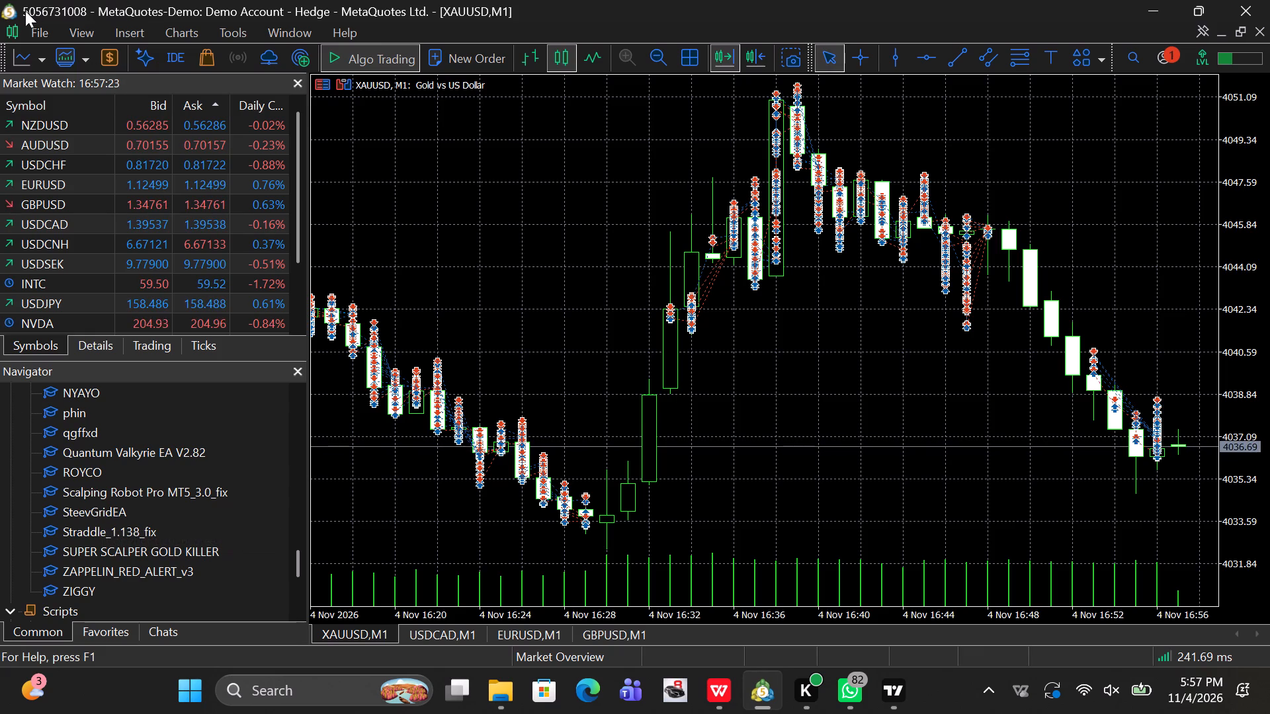
Start opening a new demo account with MetaQuotes Ltd., proceeding to the demo account registration form.
left_click(40, 32)
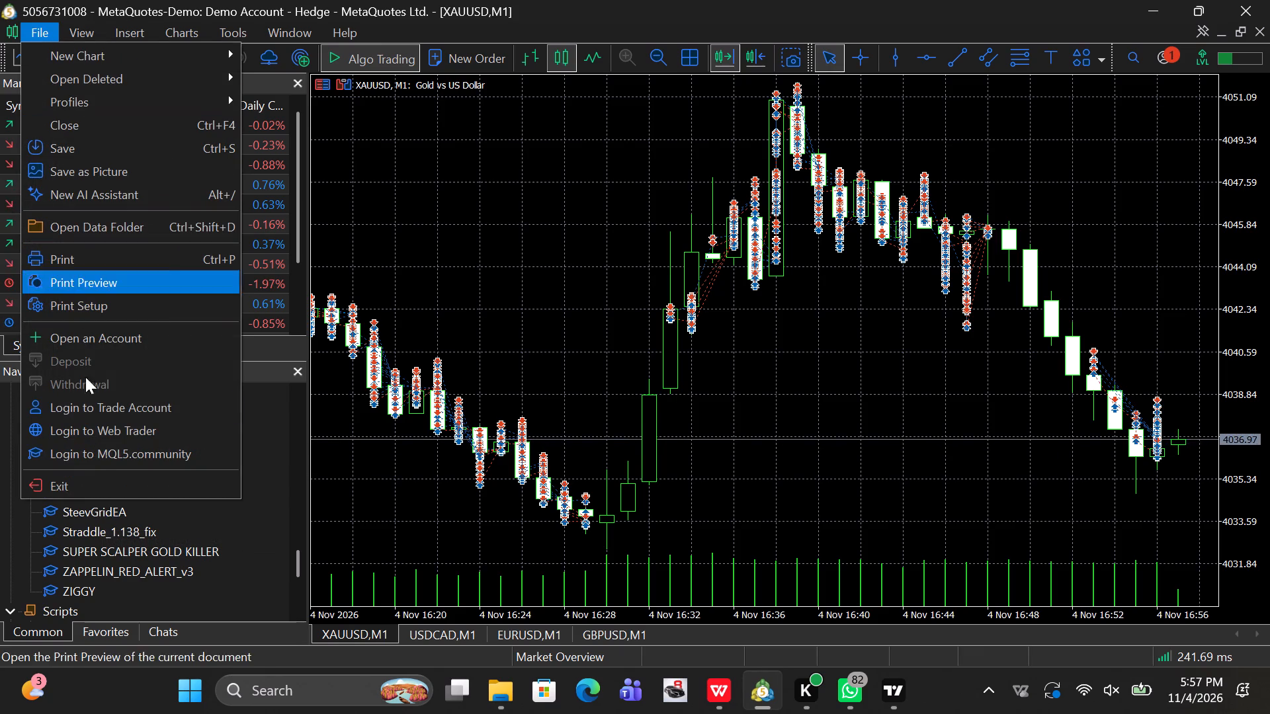
left_click(72, 344)
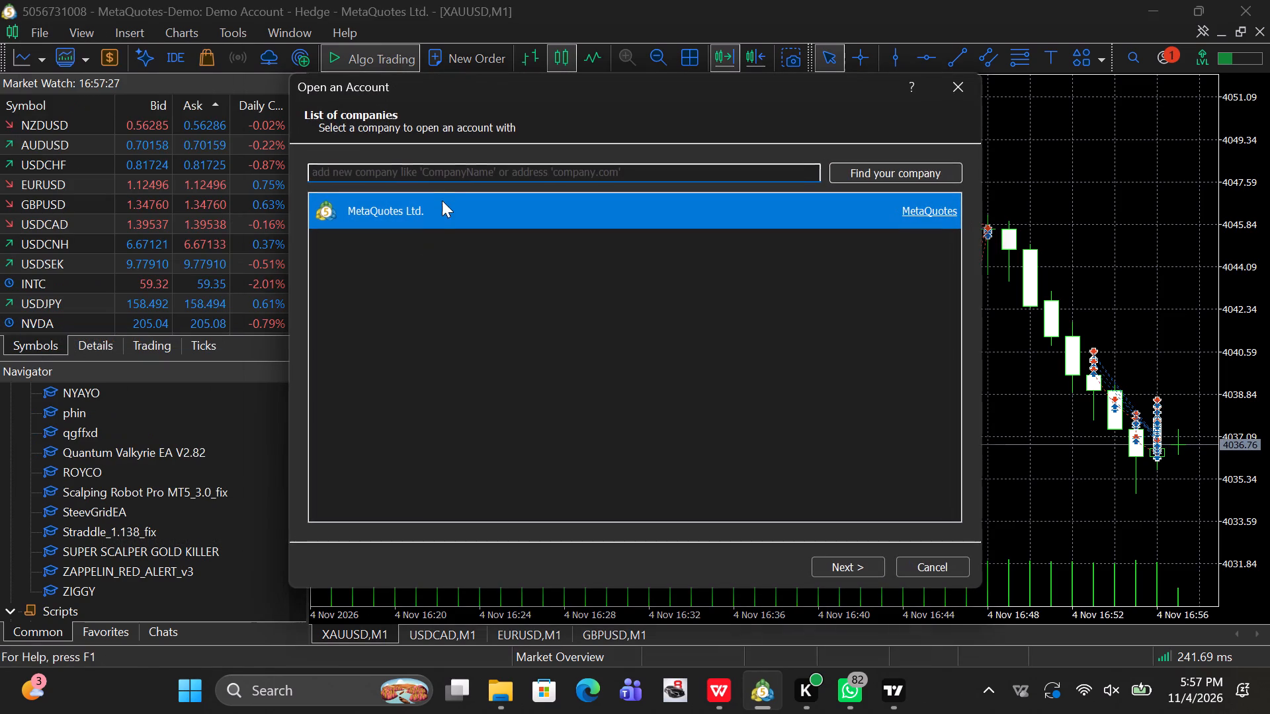
left_click(843, 567)
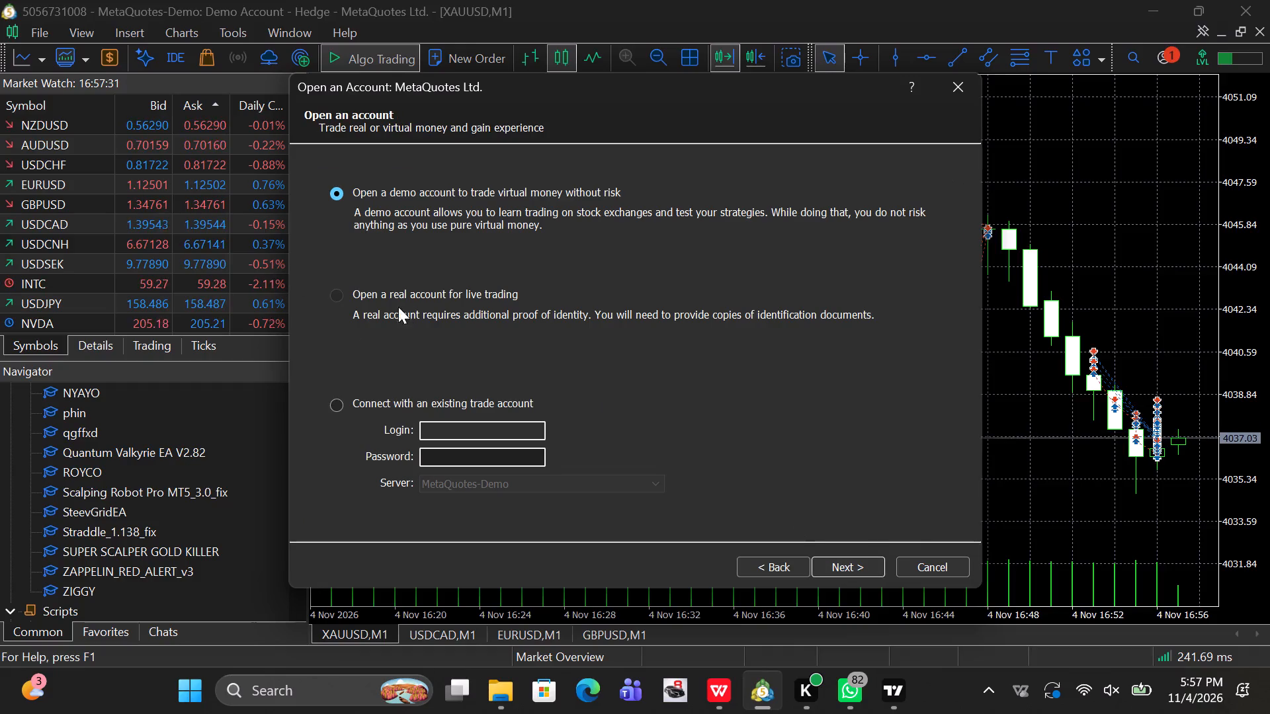
left_click(868, 567)
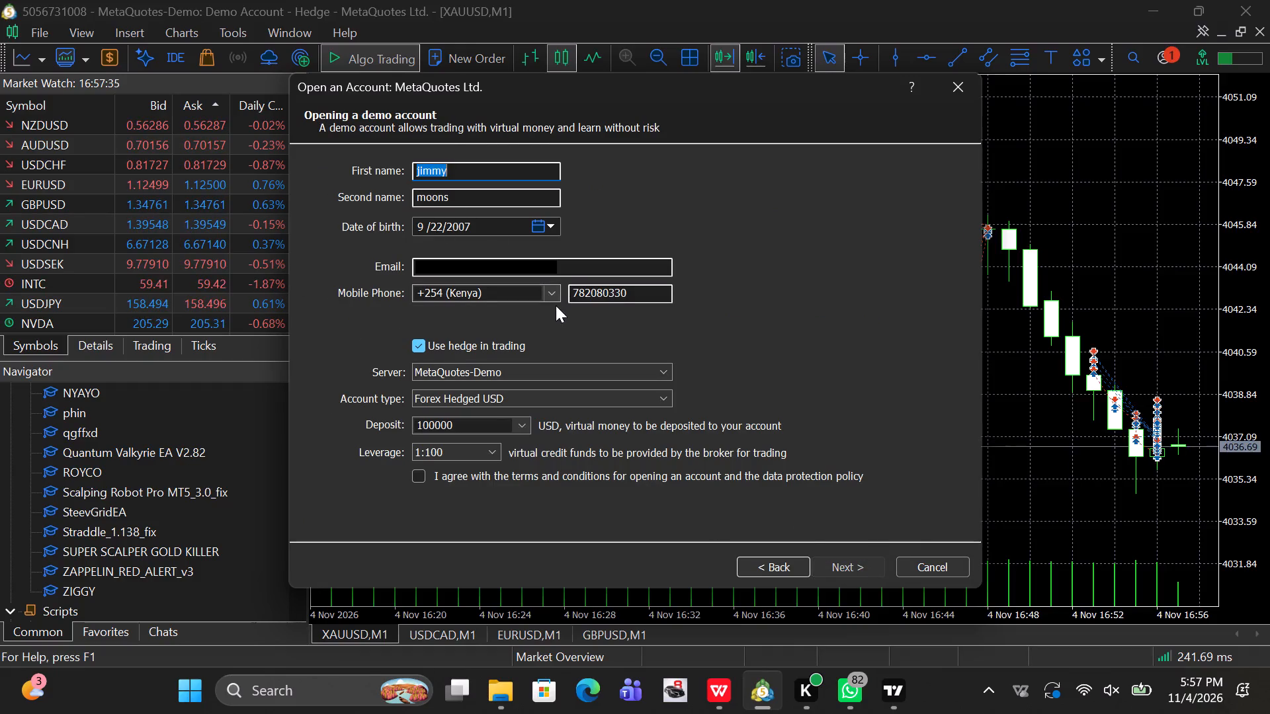
Set the new demo account's deposit to 50 USD.
double_click(470, 422)
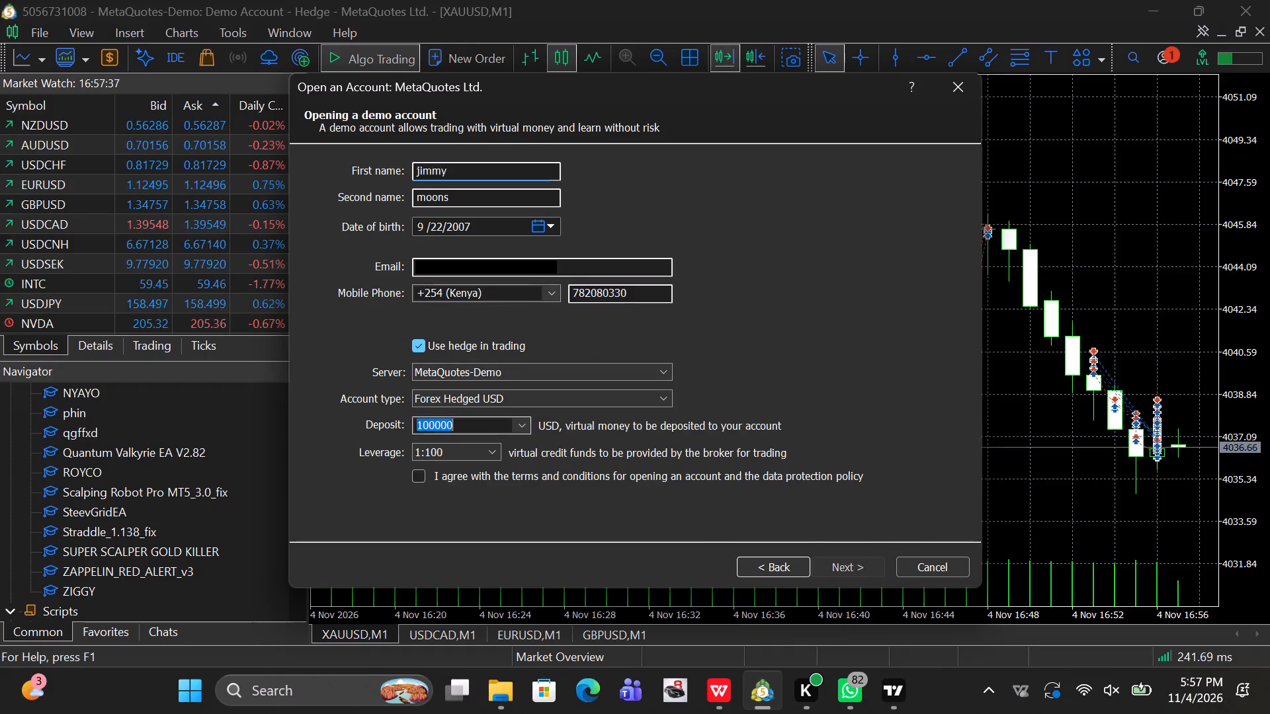
left_click(443, 425)
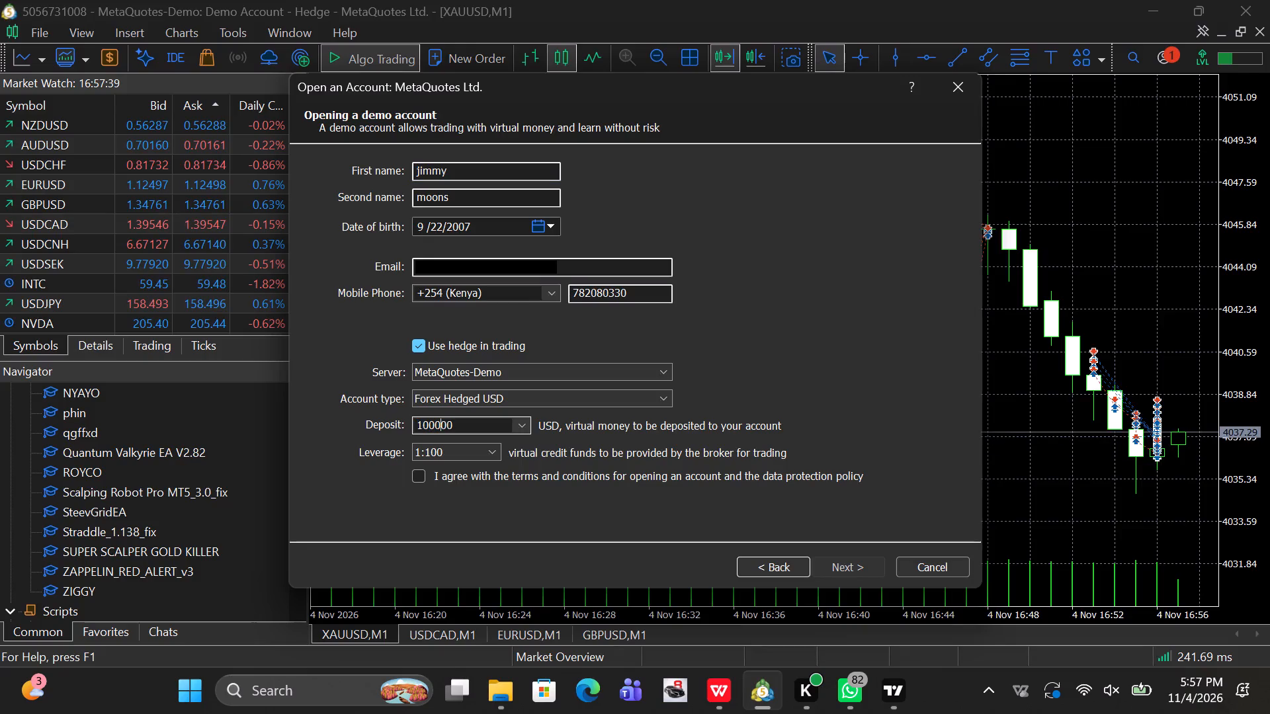
left_click(462, 425)
key("BackSpace")
key("BackSpace")
key("BackSpace")
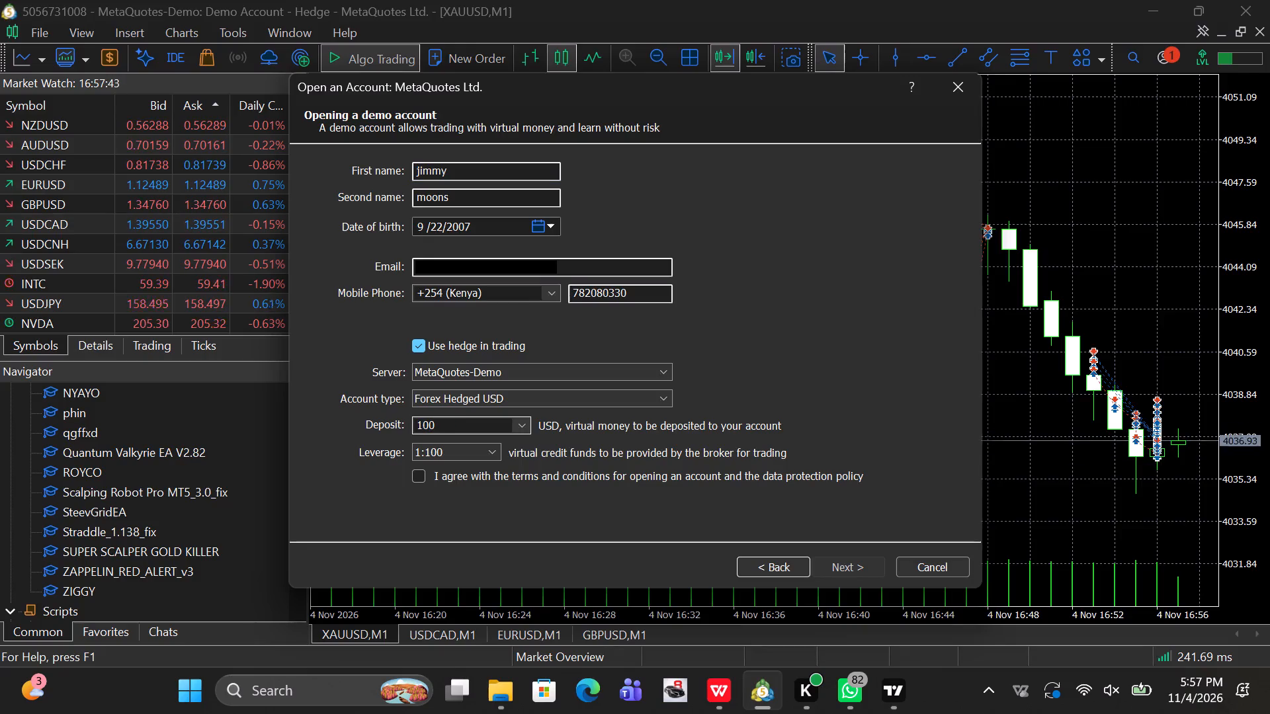
key("BackSpace")
key("BackSpace")
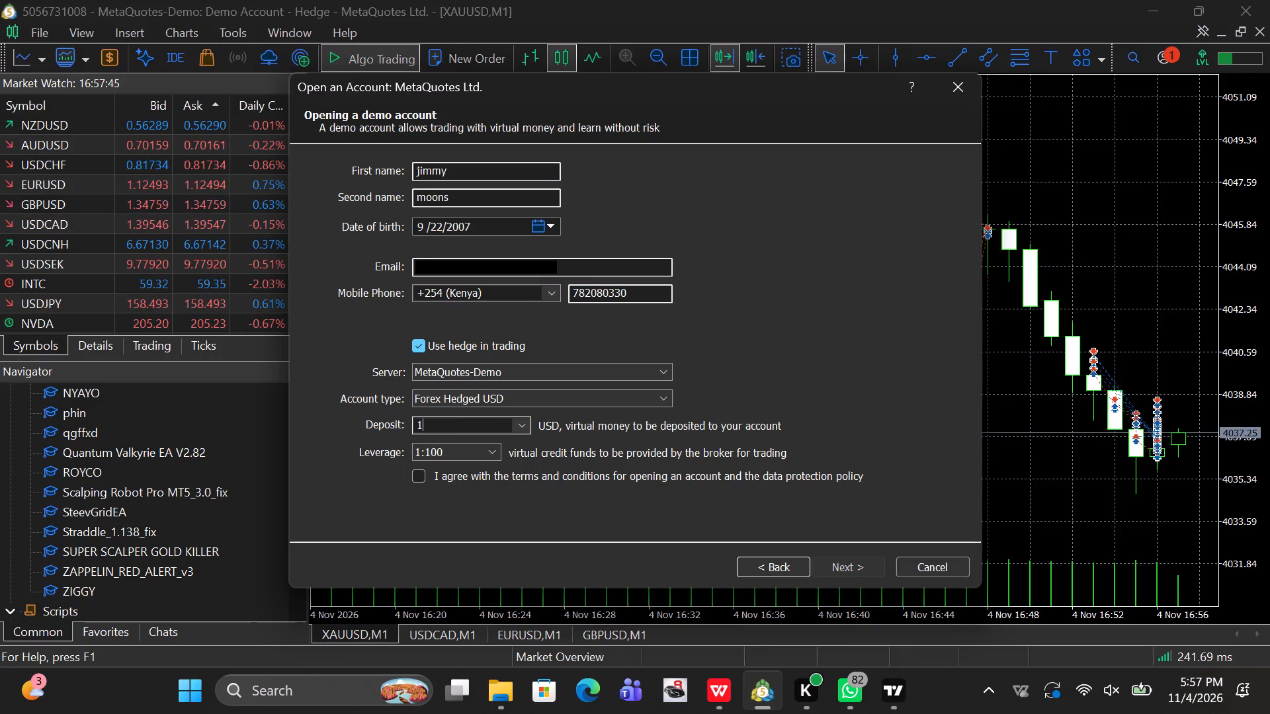
key("BackSpace")
type("50")
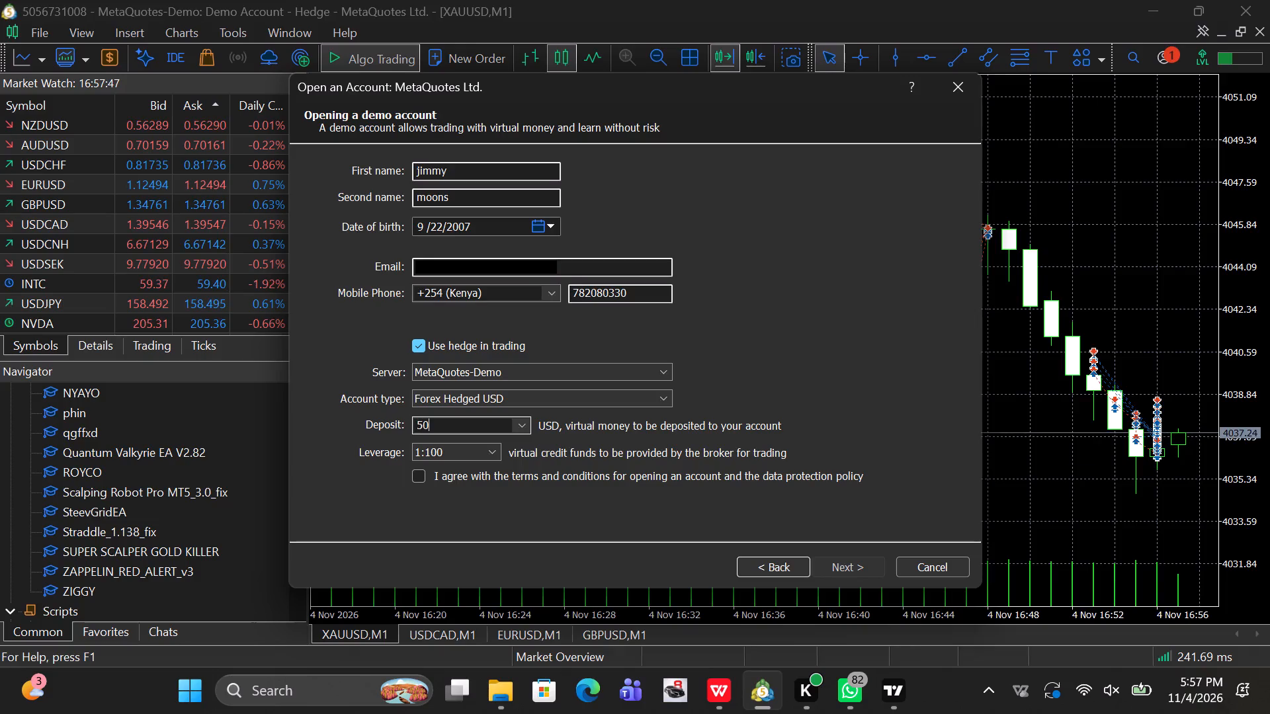
Set the new demo account's leverage to 1:500.
left_click(499, 451)
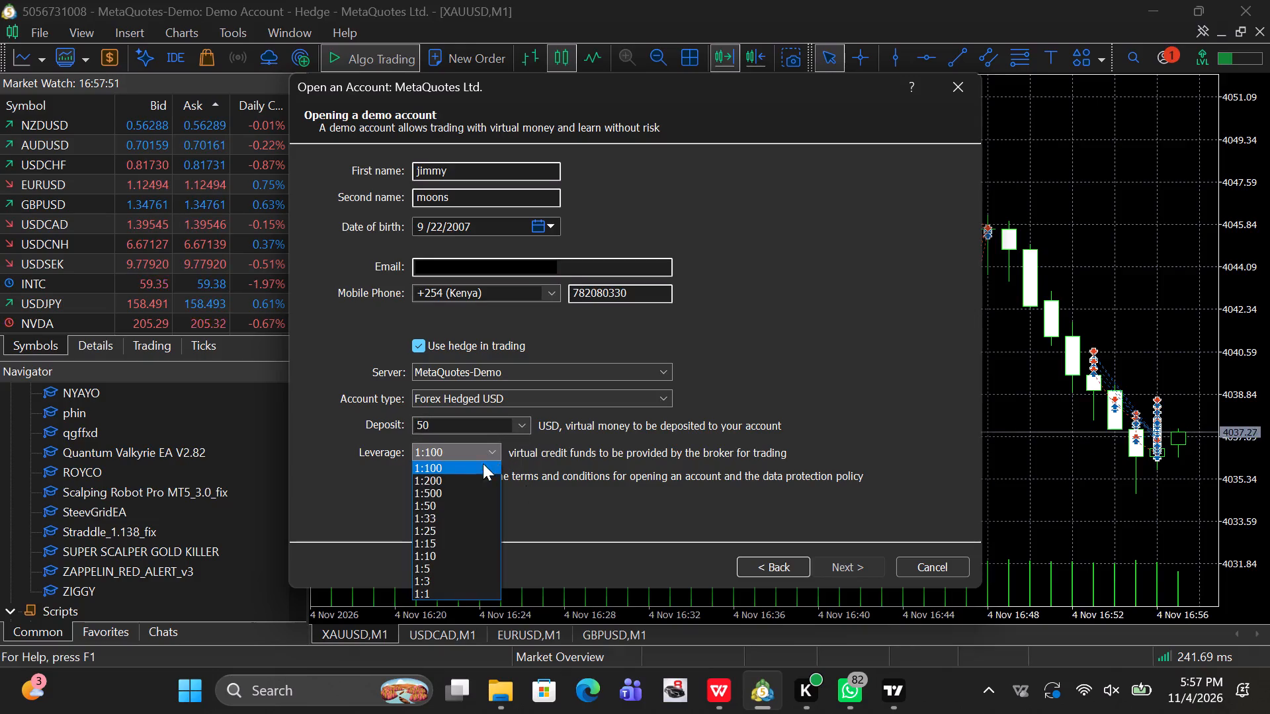
left_click(480, 448)
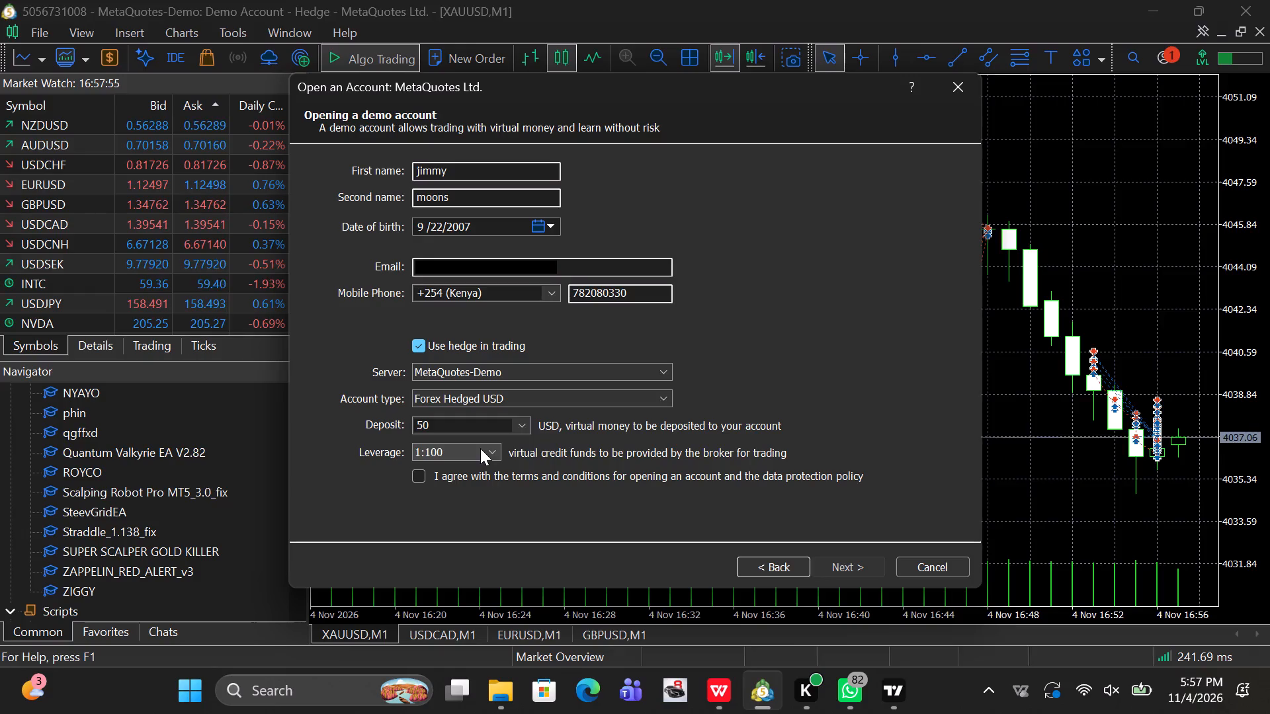
left_click(480, 448)
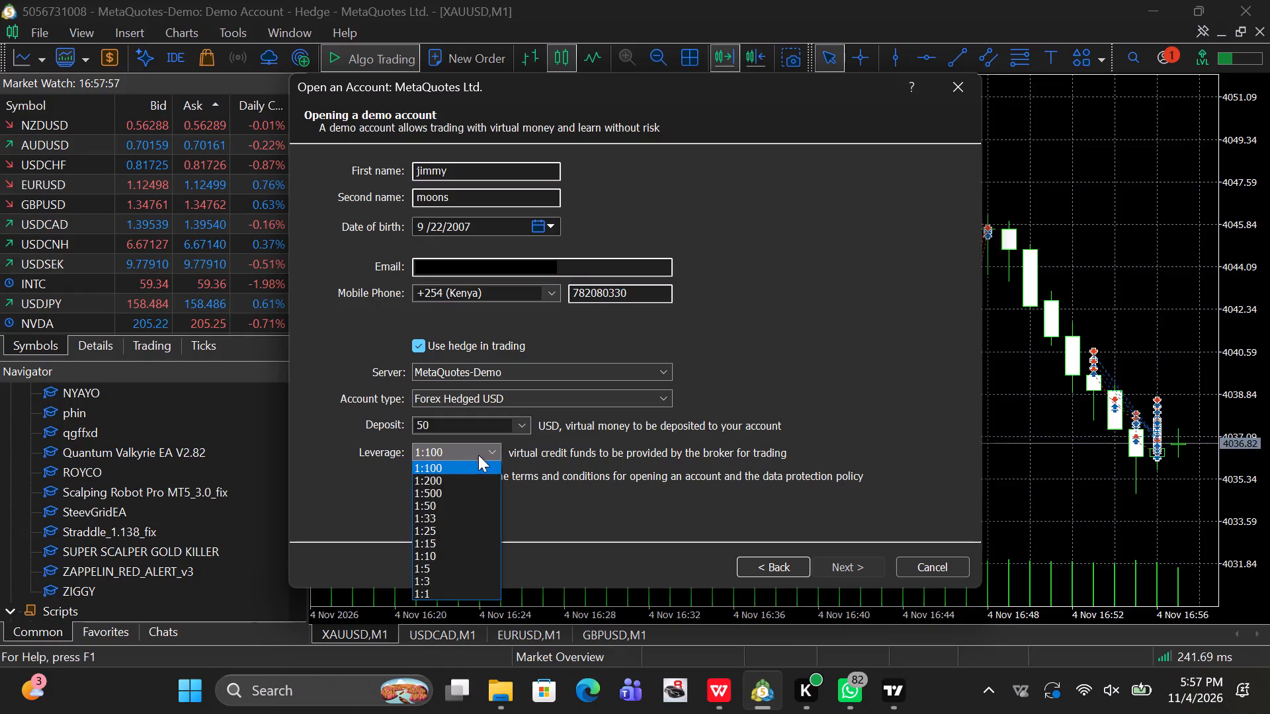
left_click(468, 487)
Agree to the terms and conditions and submit the demo account registration.
left_click(418, 474)
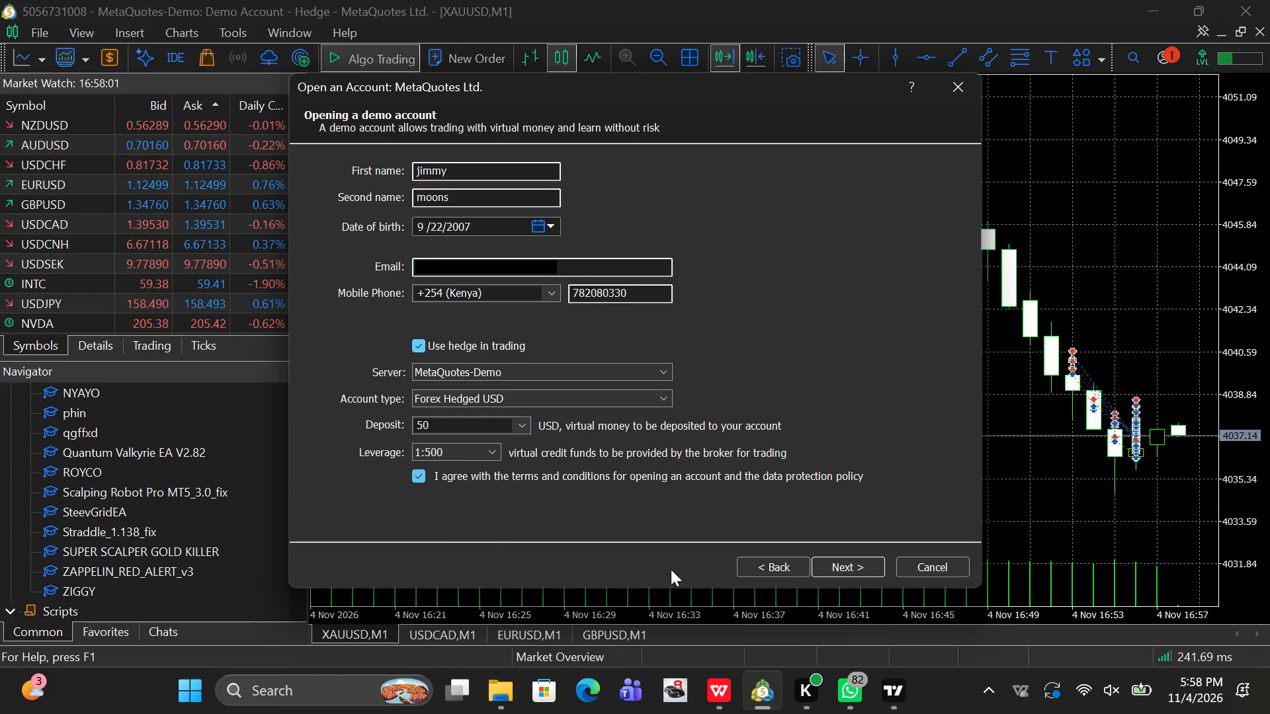
left_click(841, 570)
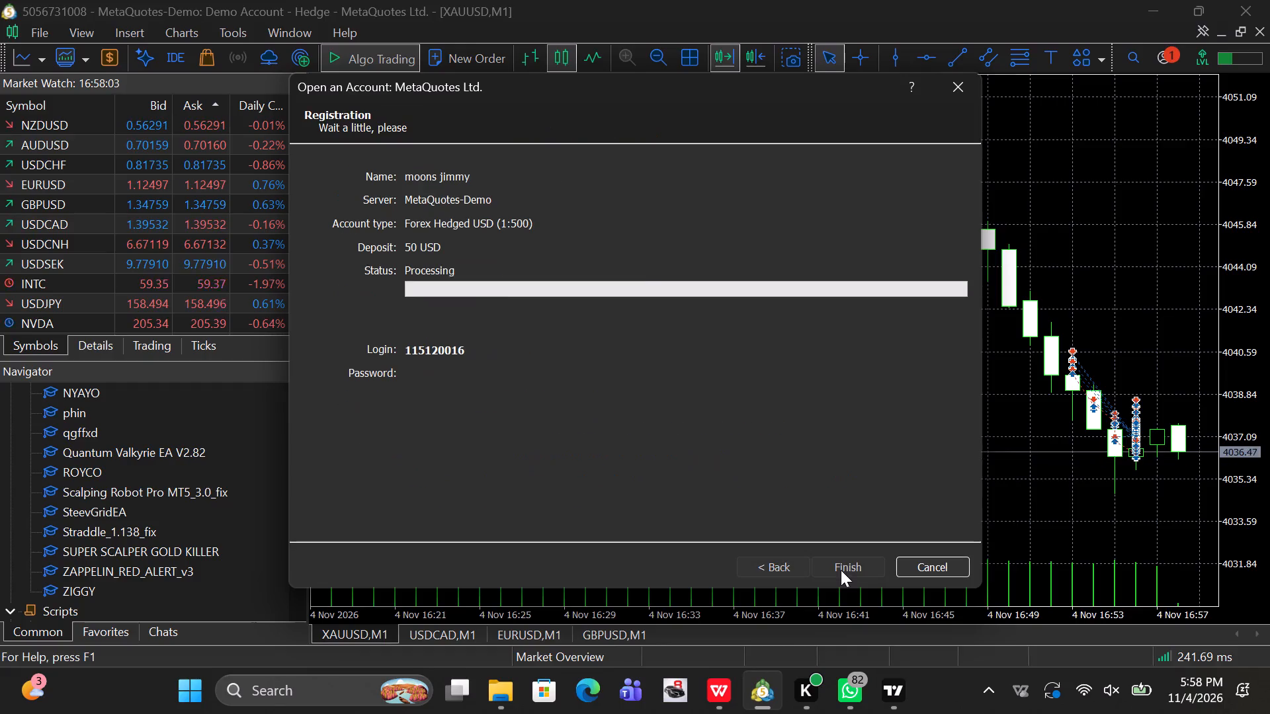
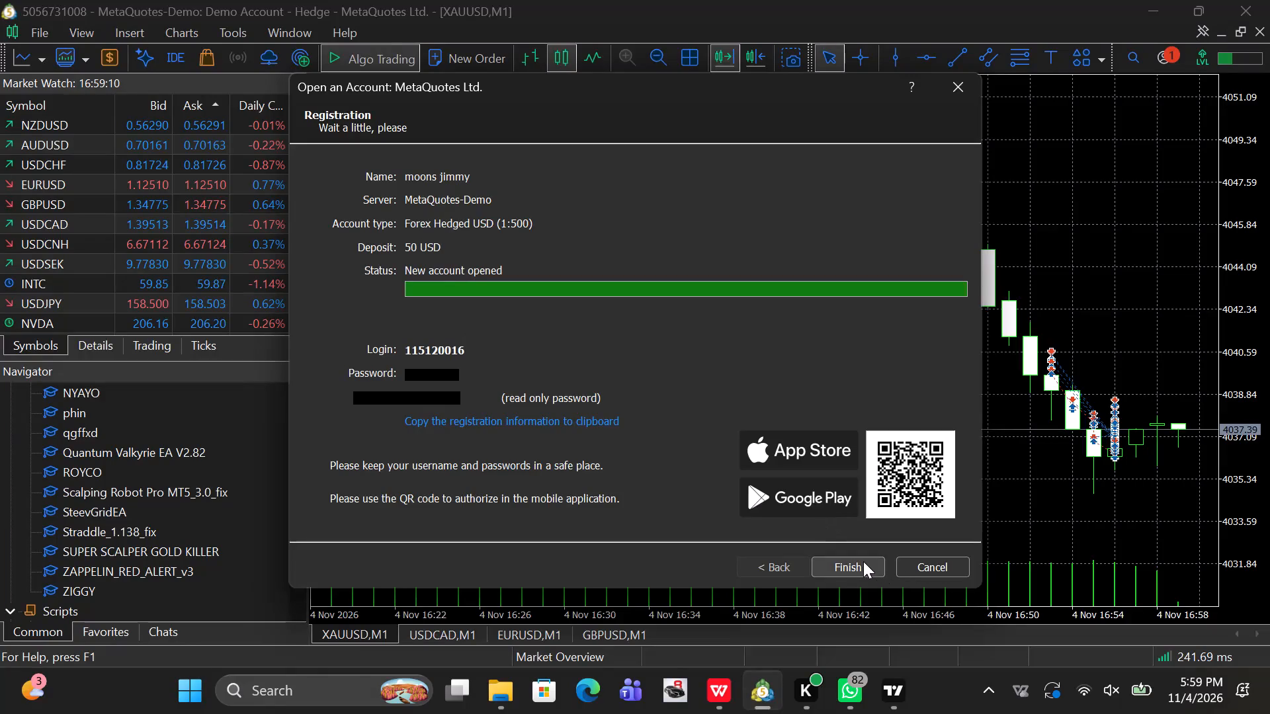
Finish the new demo account registration and close the Toolbox that opens beneath the XAUUSD M1 chart.
left_click(863, 561)
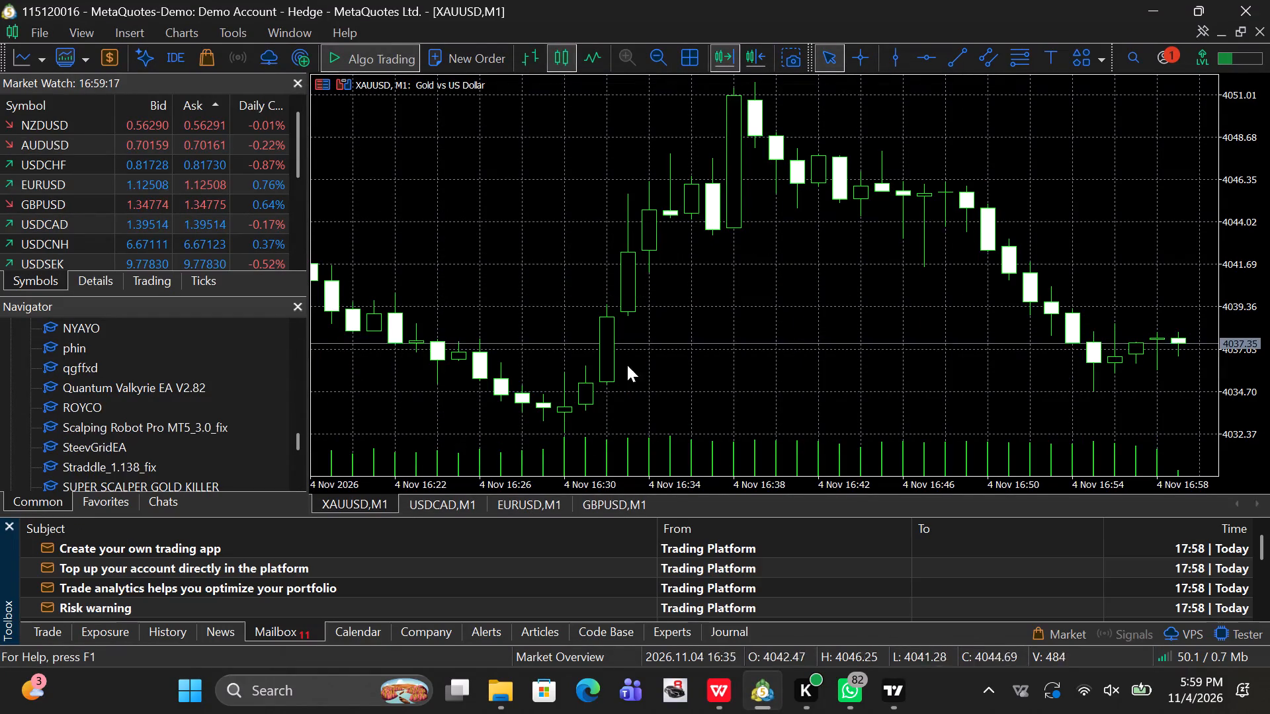
left_click(10, 525)
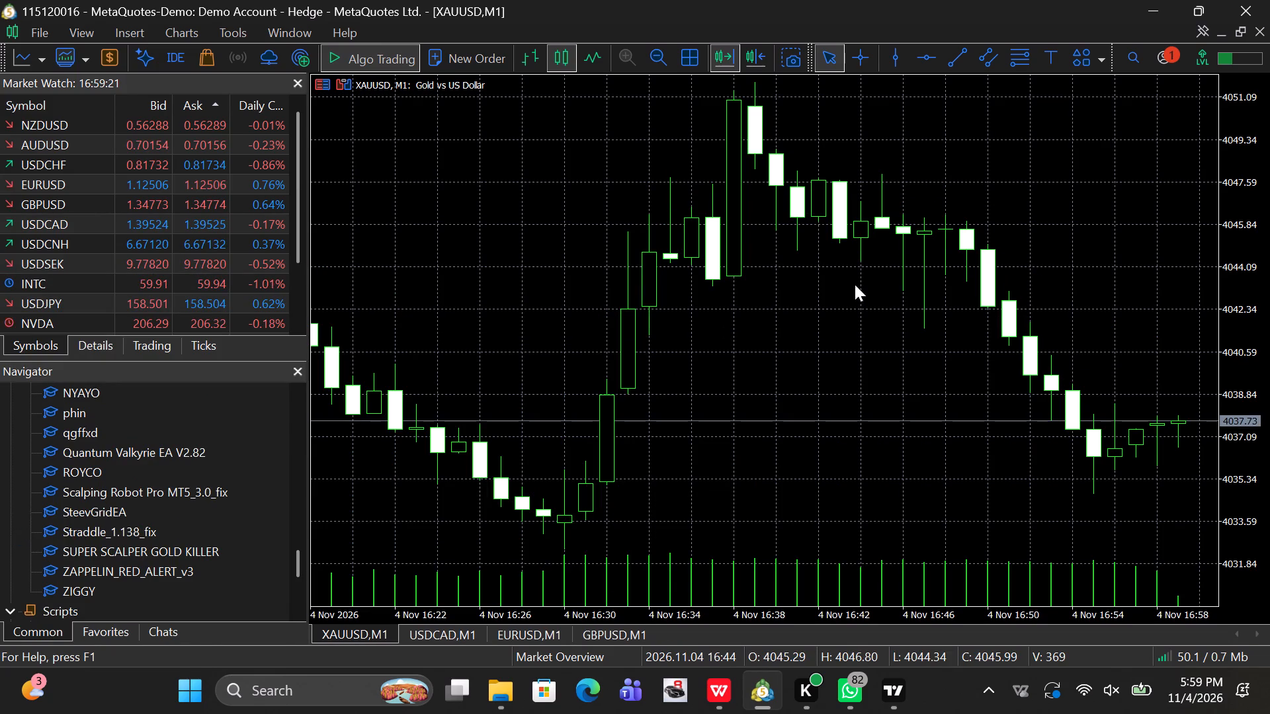
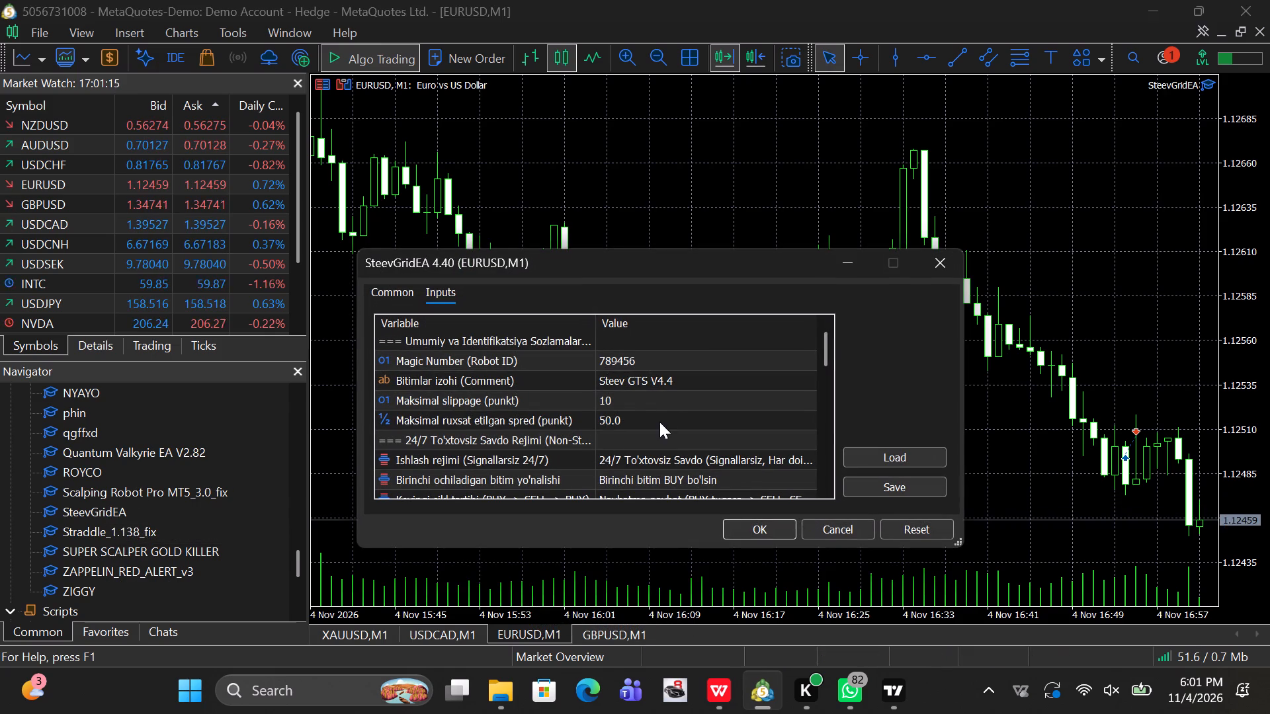
Accept the SteevGridEA 4.40 inputs as they stand and run the expert advisor on the EURUSD M1 chart.
left_click(765, 532)
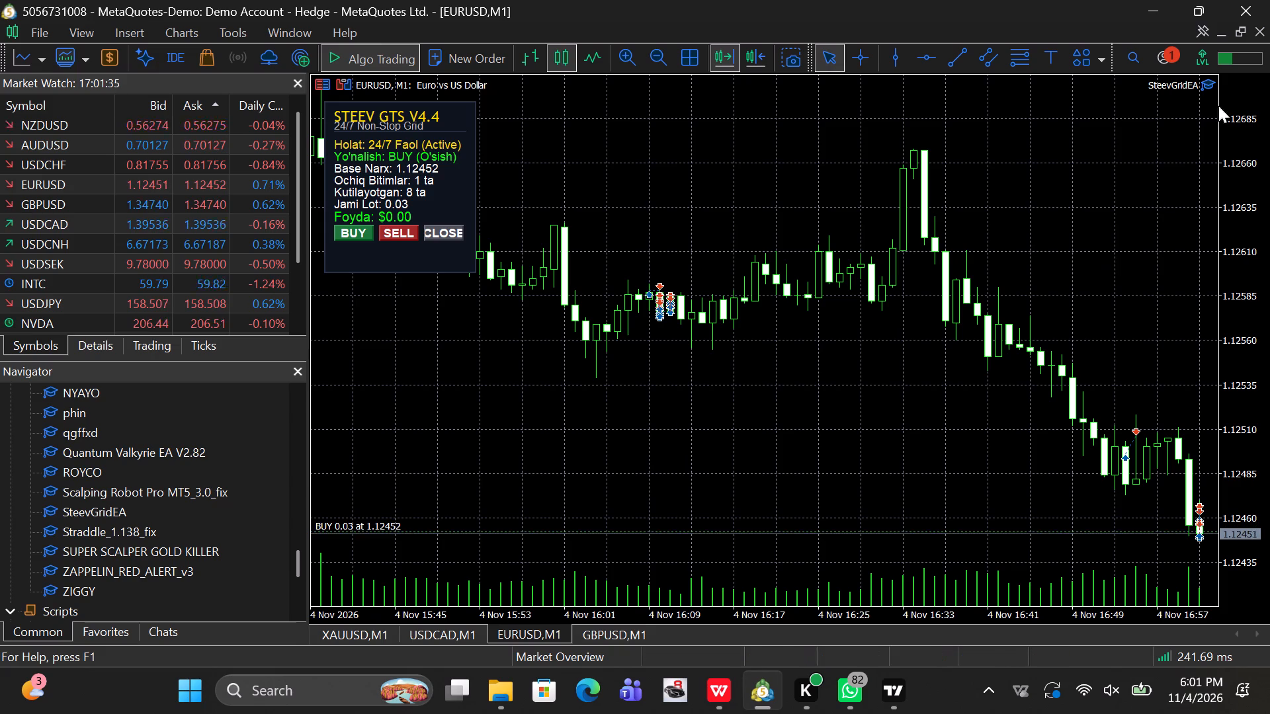
Remove the SteevGridEA expert advisor from the EURUSD M1 chart.
right_click(1208, 78)
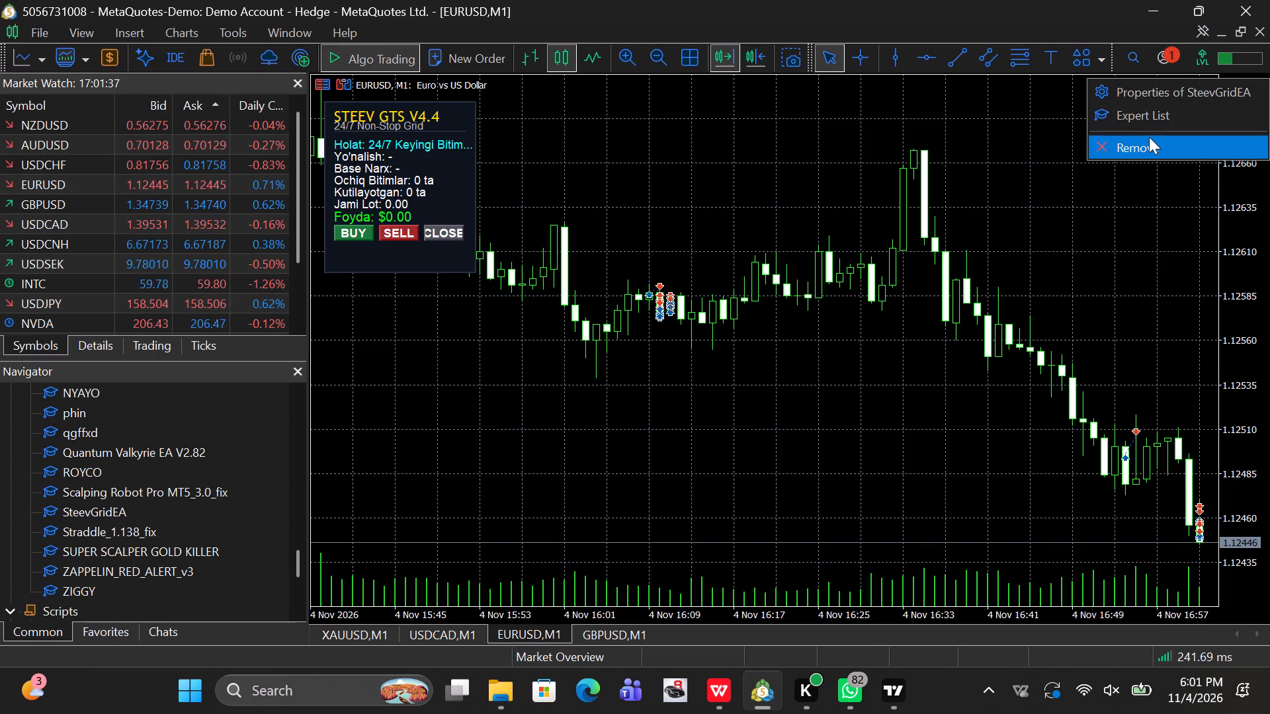
left_click(1149, 137)
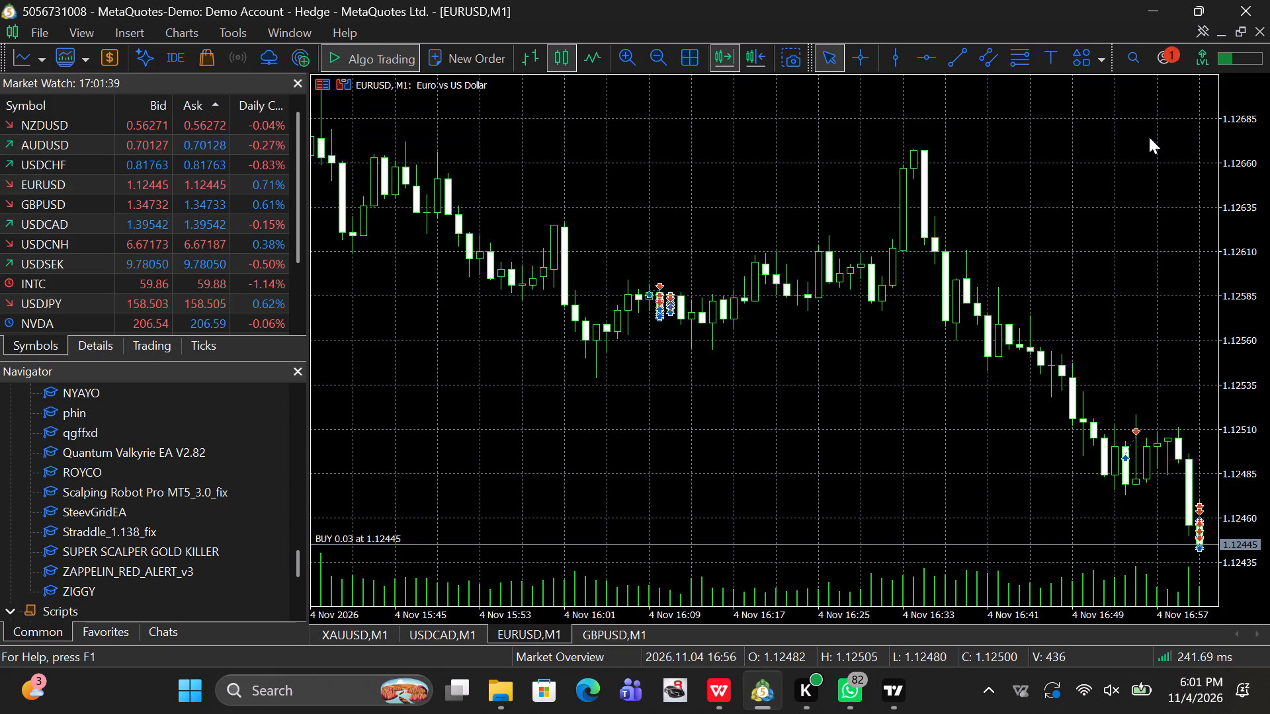
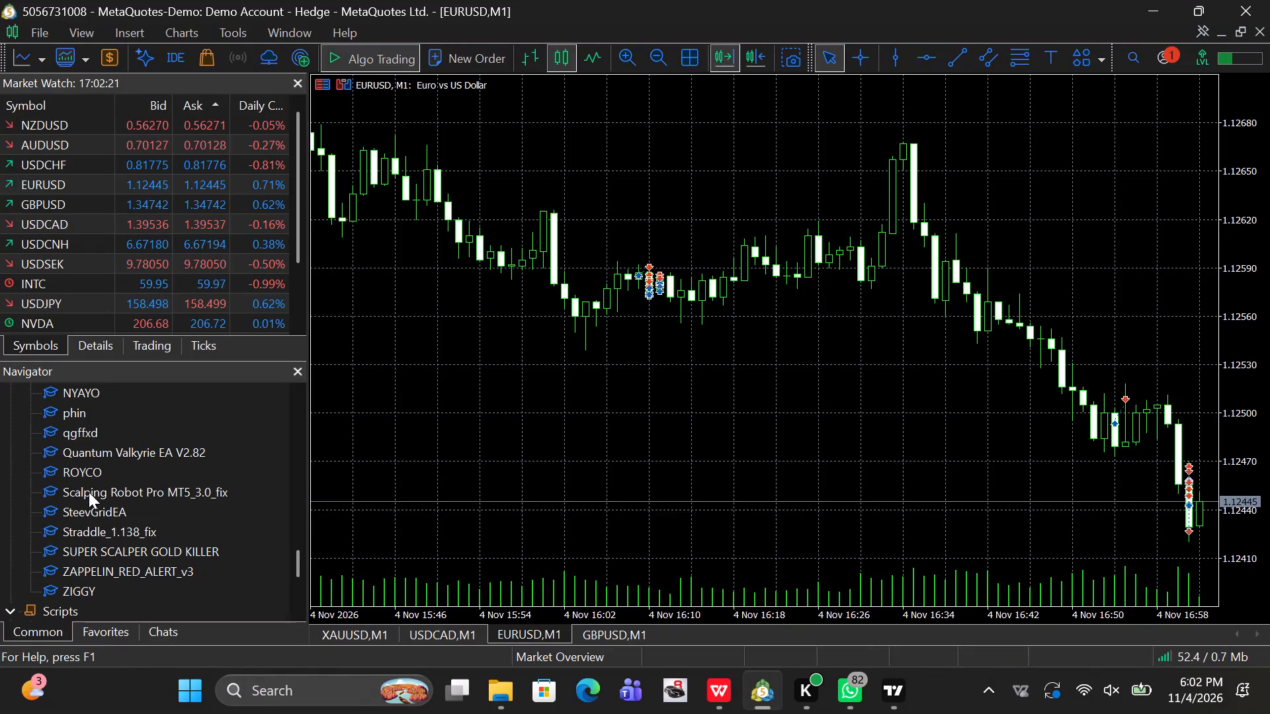
Open the SUPER SCALPER GOLD KILLER expert advisor for testing in the Strategy Tester.
right_click(116, 546)
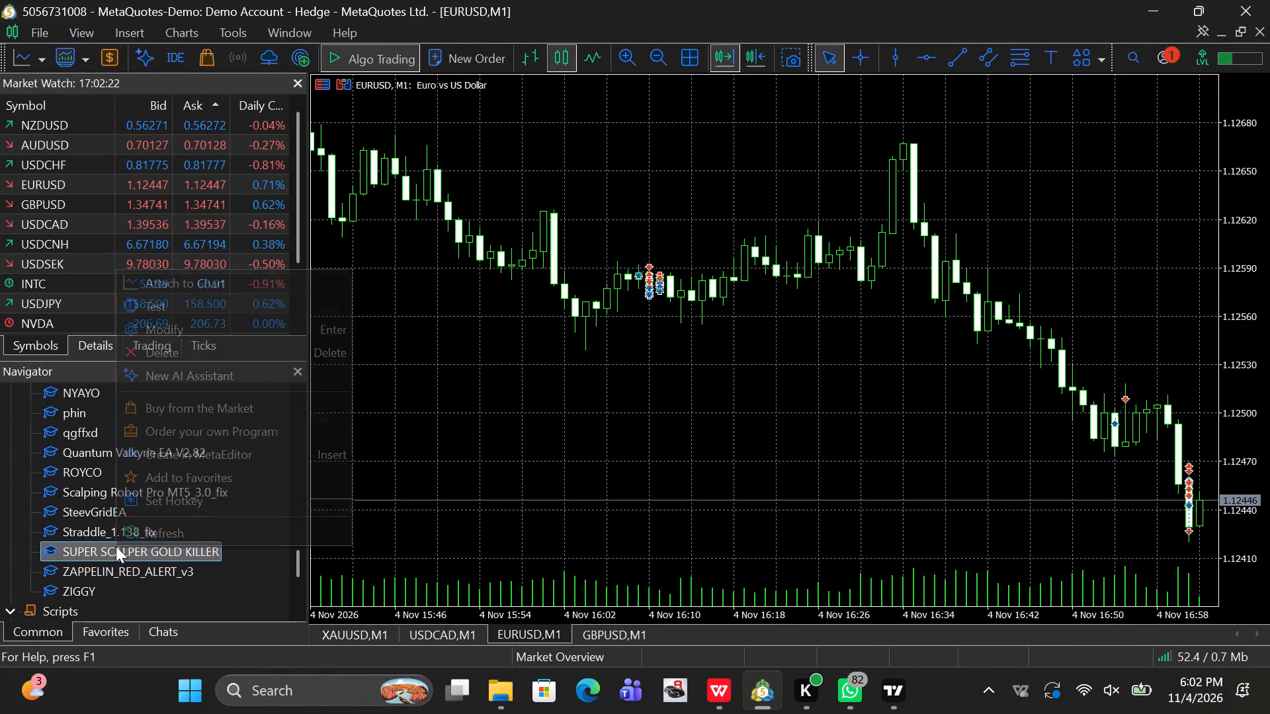
left_click(227, 336)
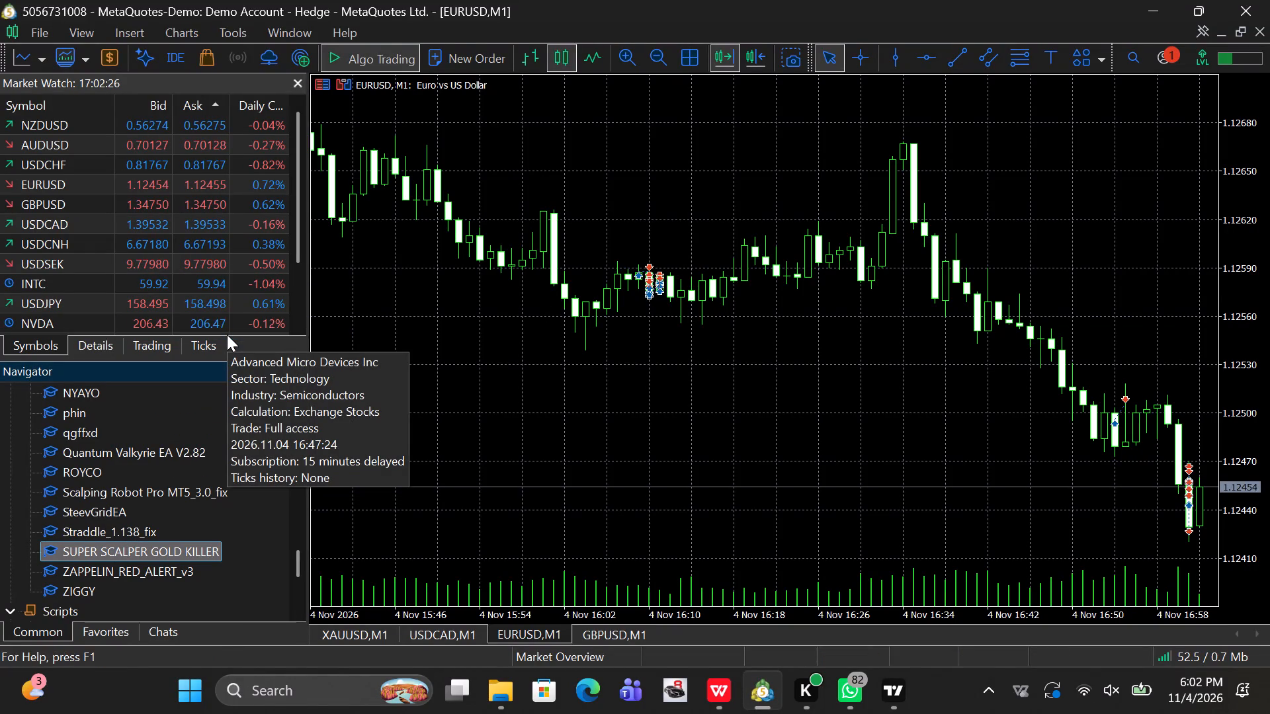
right_click(150, 552)
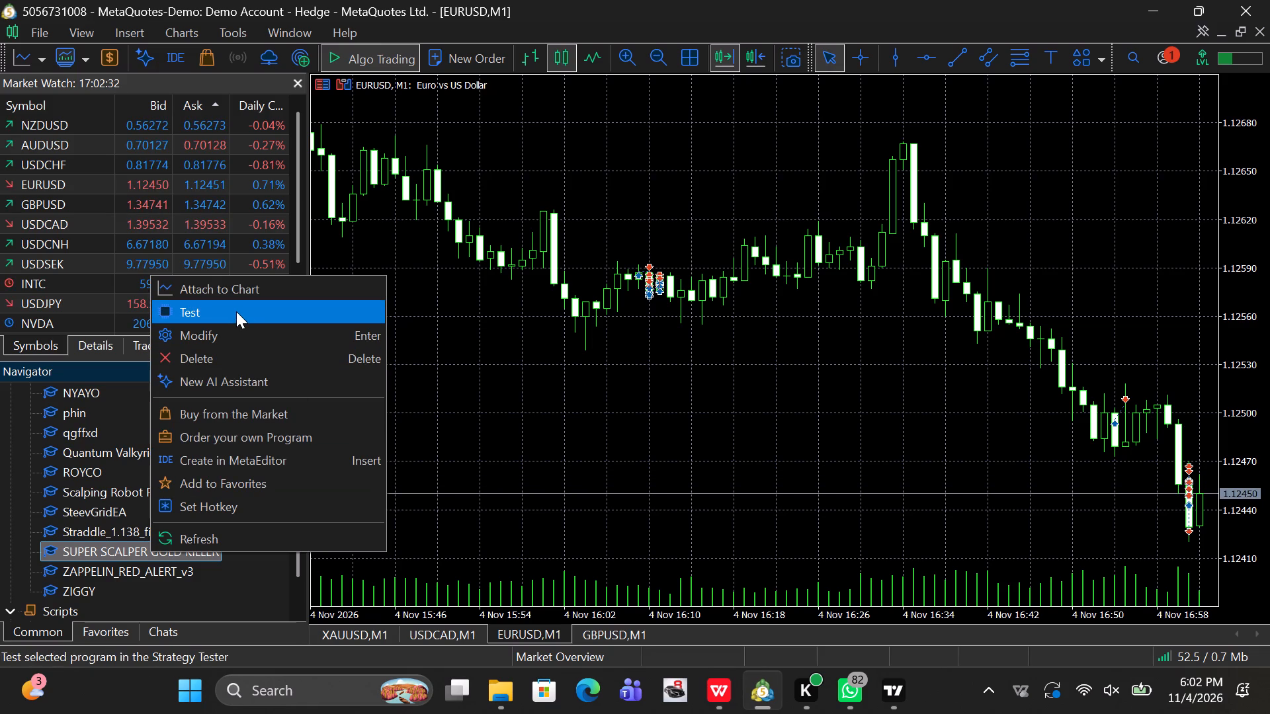
left_click(236, 311)
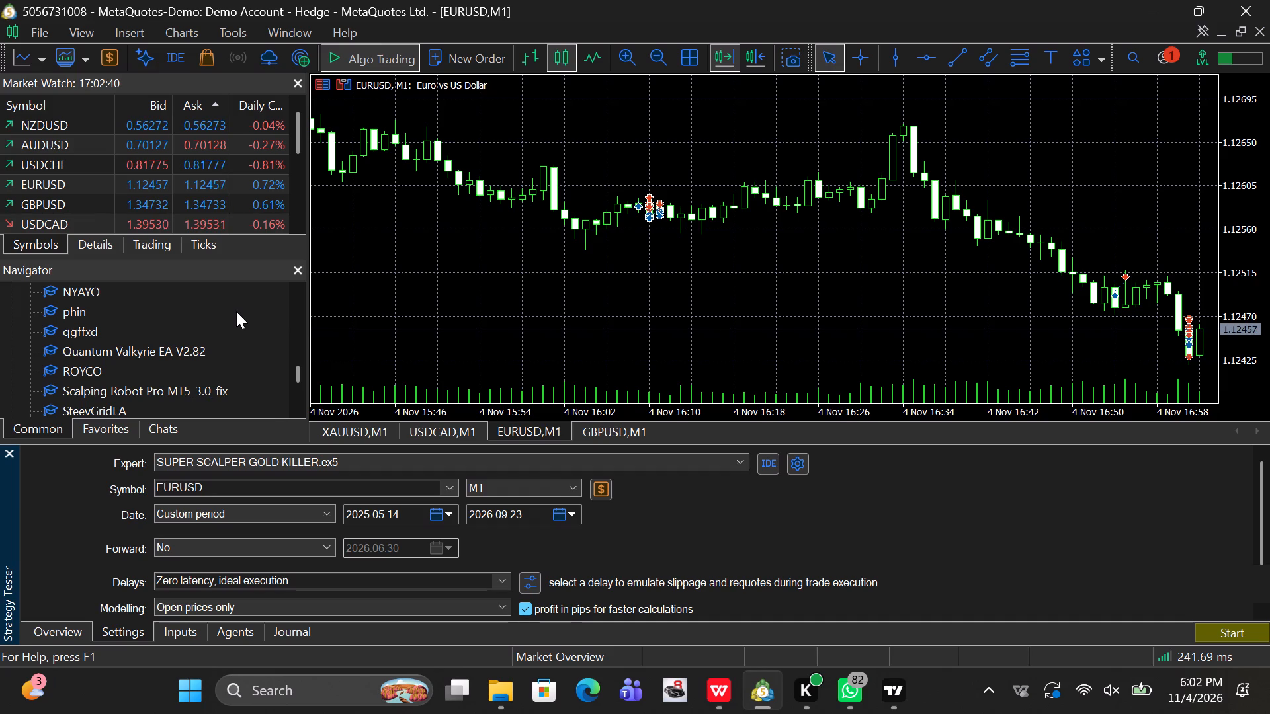
Set the test symbol to XAUUSD, Gold vs US Dollar, from the Metals group.
left_click(444, 485)
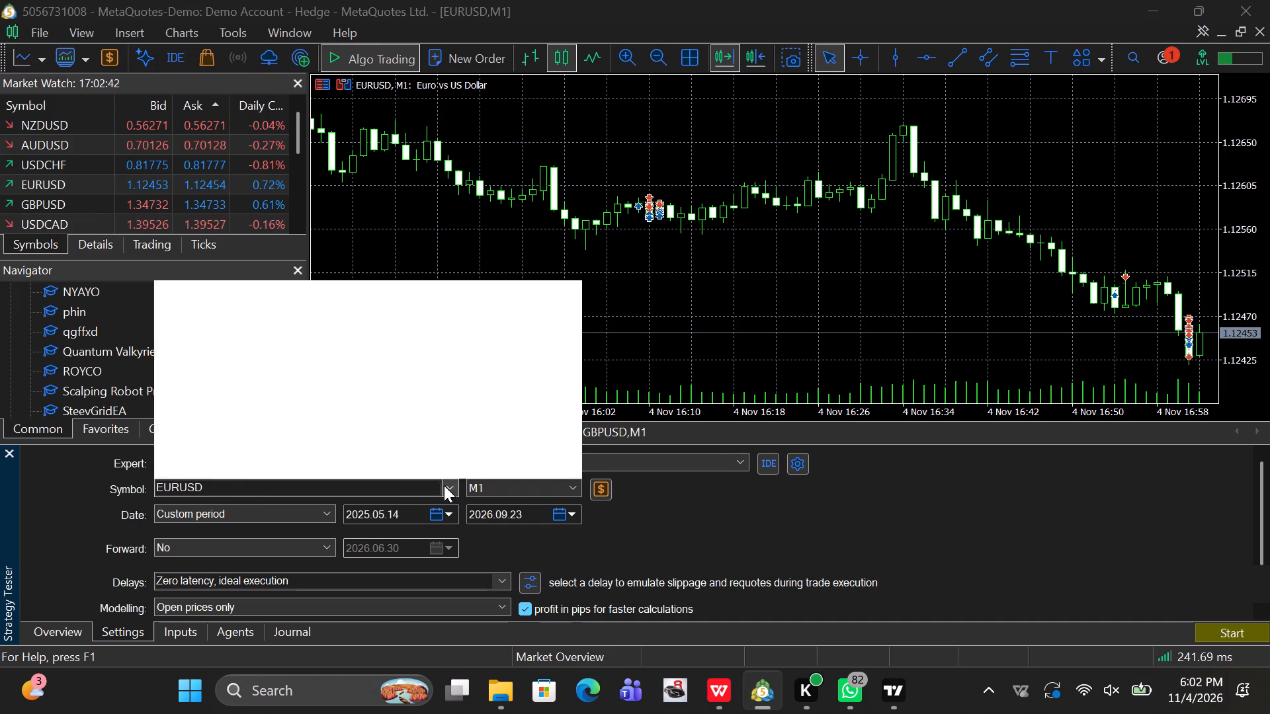
scroll(273, 318, "down", 2)
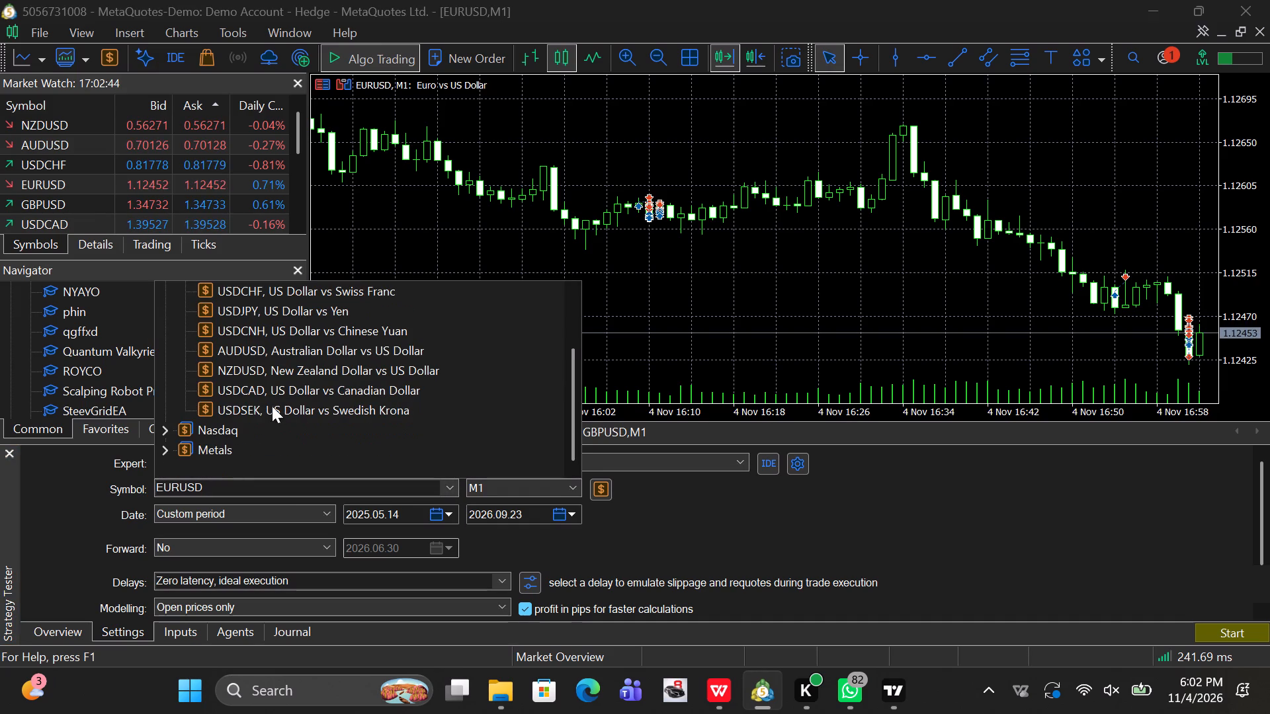
left_click(215, 448)
left_click(165, 446)
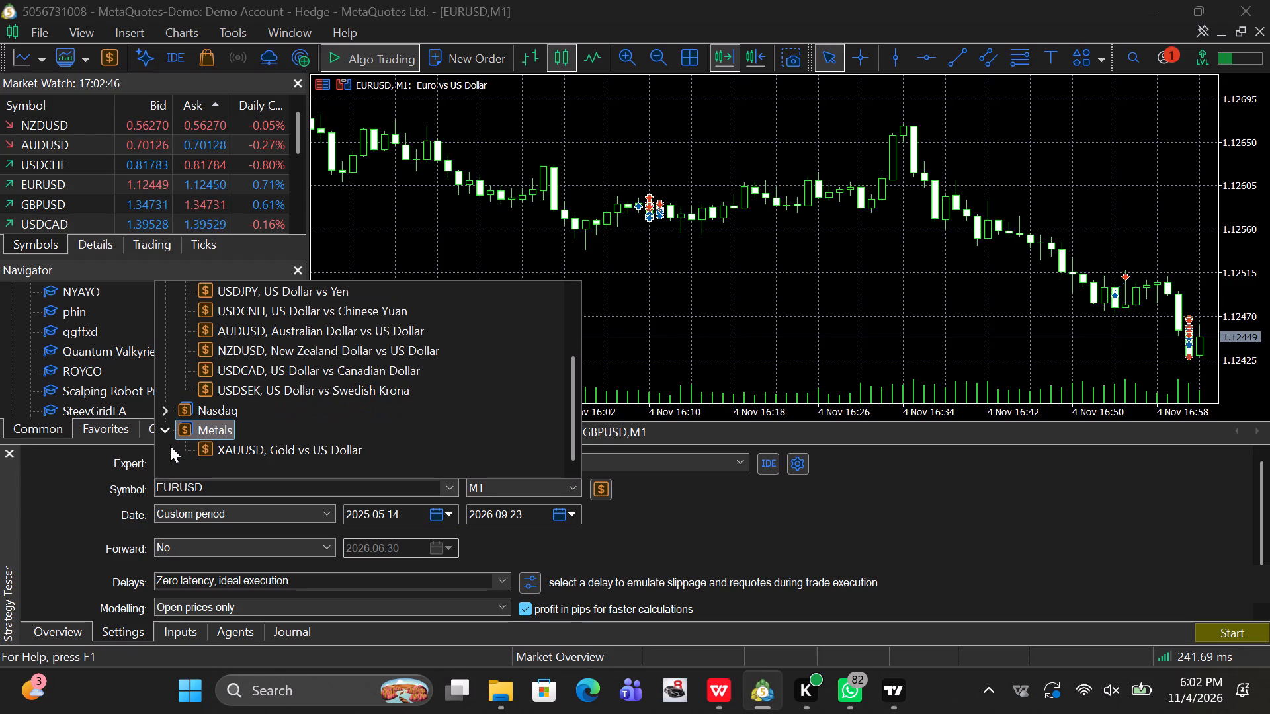
left_click(216, 446)
double_click(240, 447)
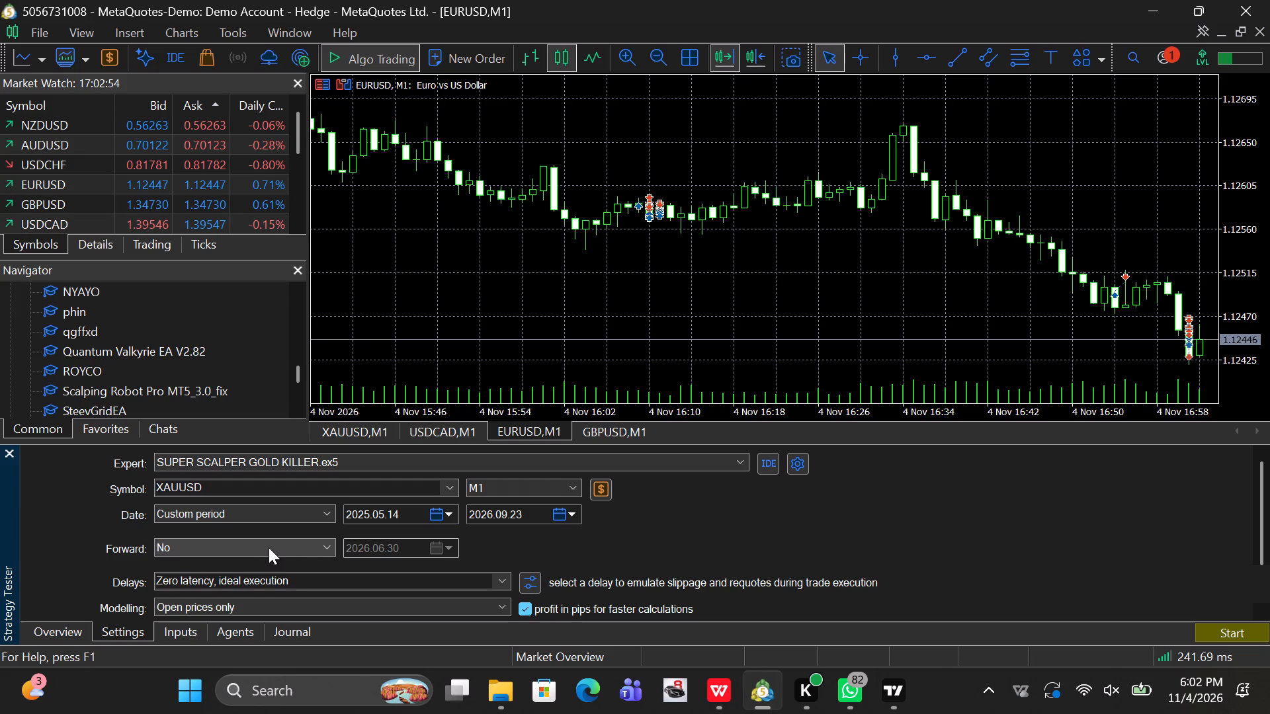
Set the forward testing option to Custom.
left_click(308, 549)
left_click(308, 549)
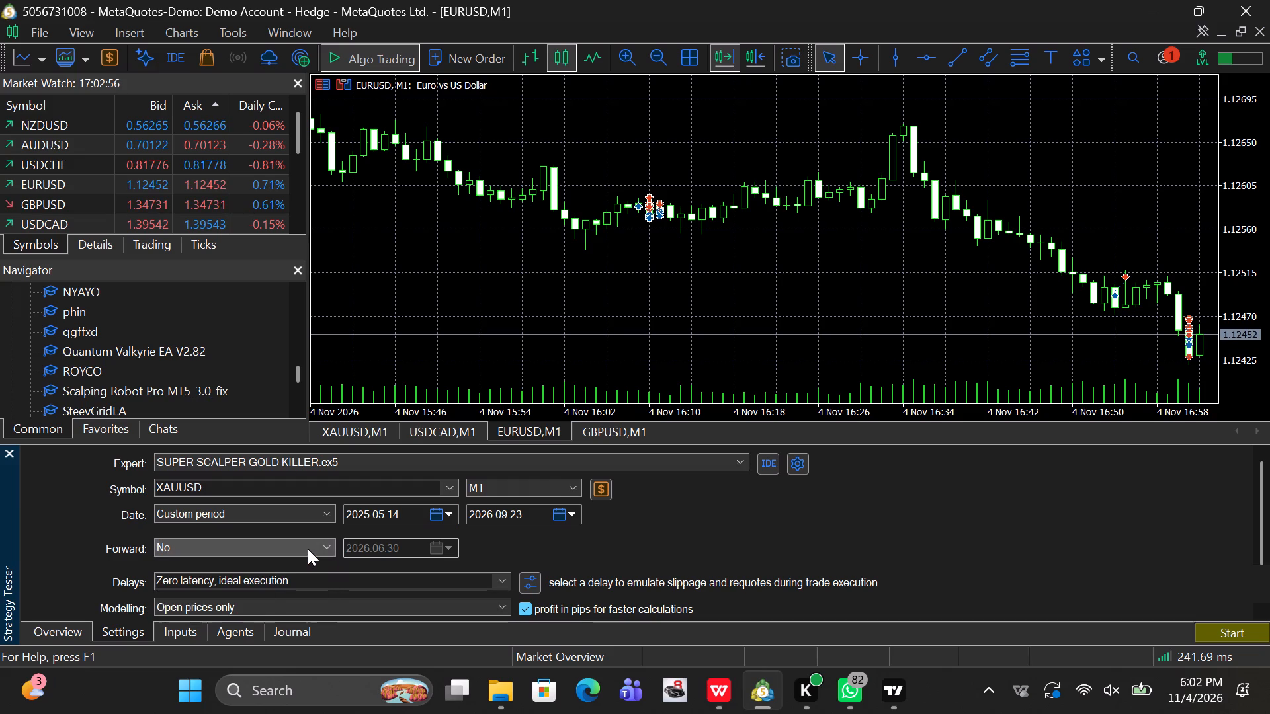
left_click(308, 549)
left_click(268, 611)
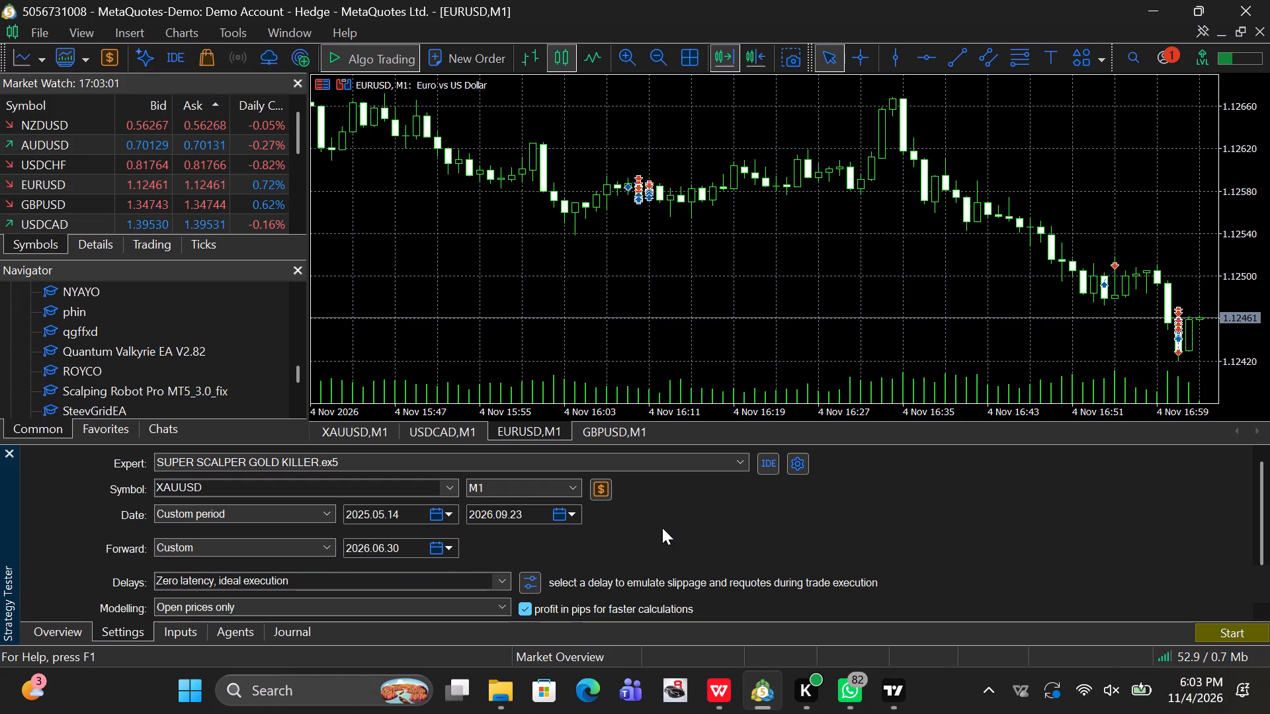
Set the test deposit to 50 and the leverage to 1:500.
scroll(573, 534, "down", 1)
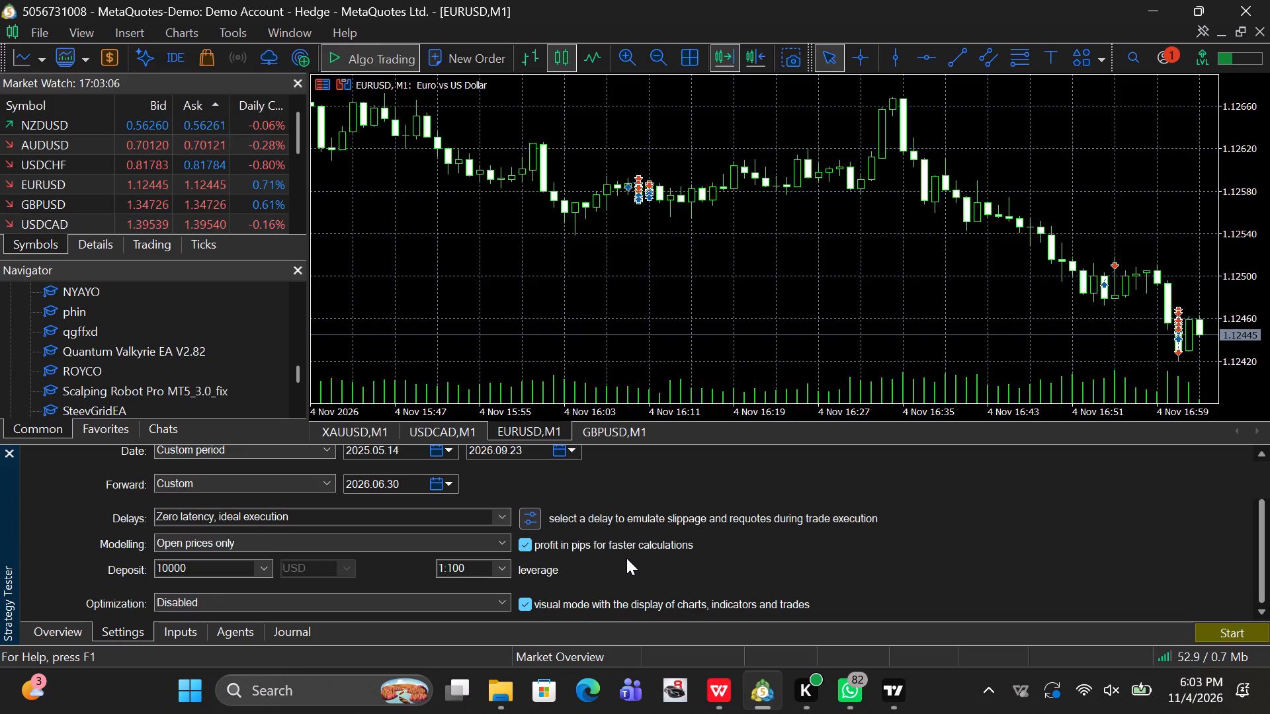
left_click(215, 570)
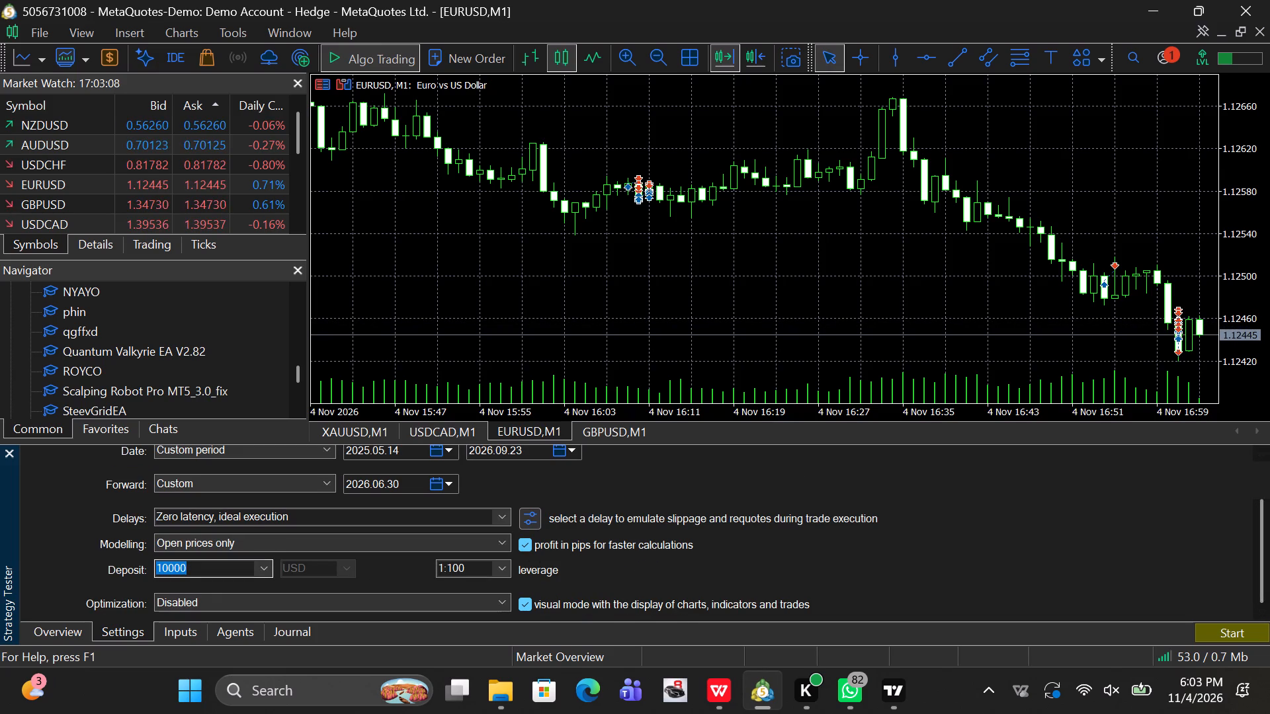
type("50")
left_click(321, 565)
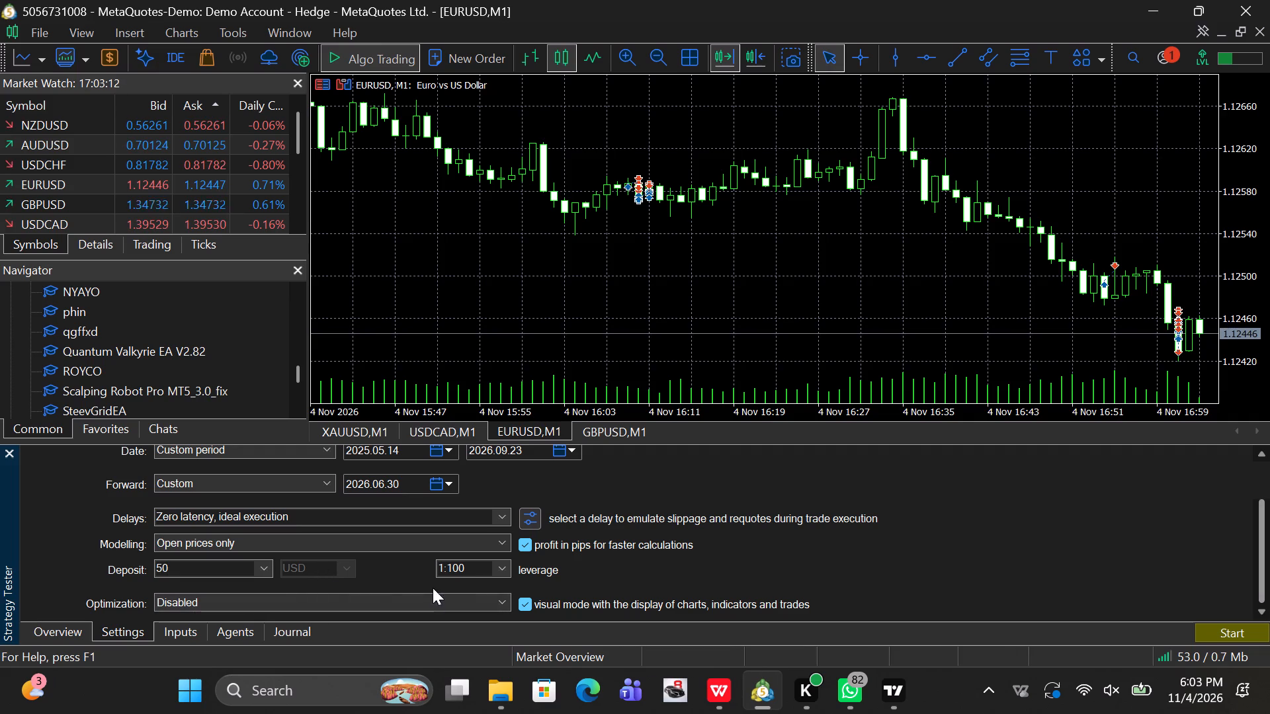
left_click(504, 573)
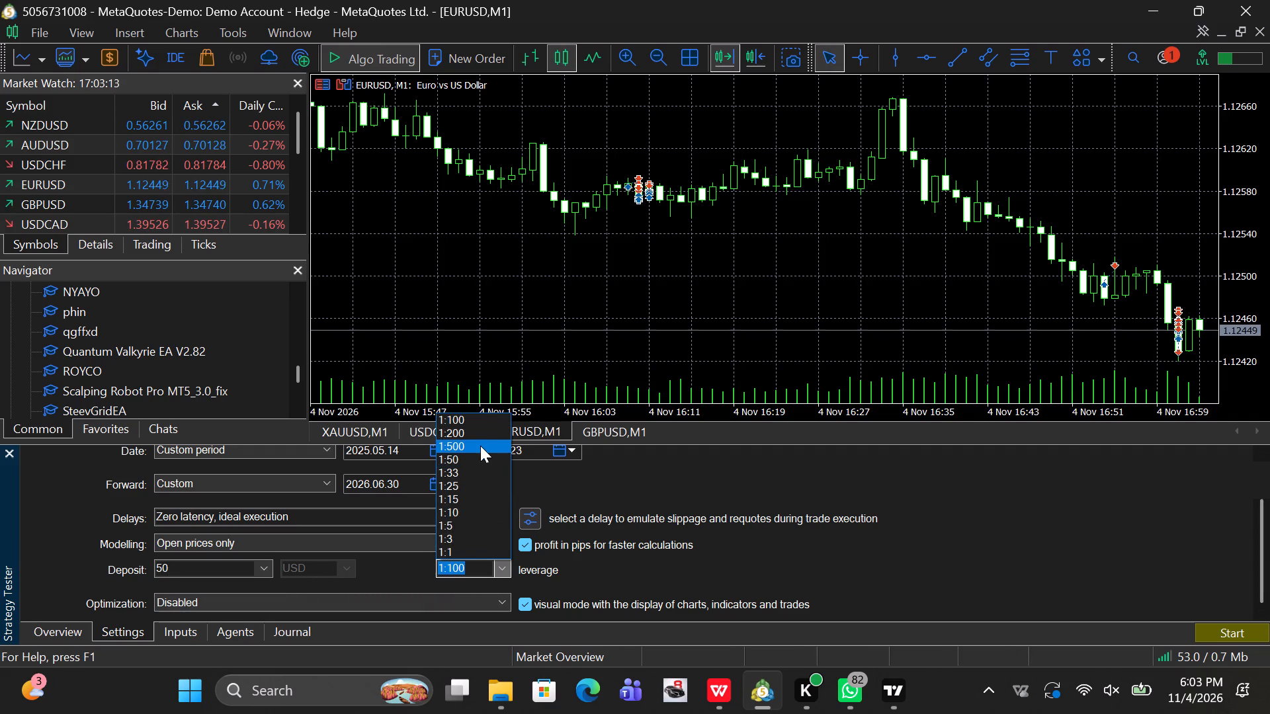
left_click(480, 446)
left_click(416, 574)
scroll(390, 564, "down", 1)
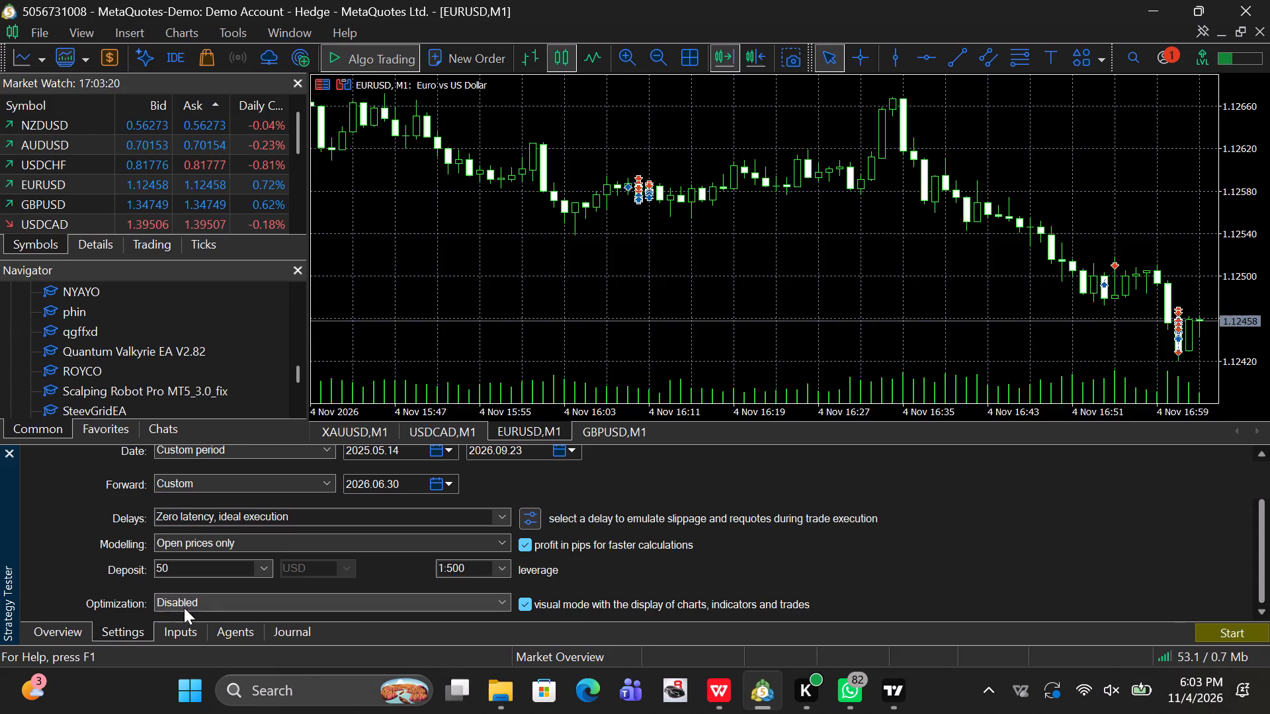
Check the test's inputs, journal and agents, change the deposit to 5000, and start the visual backtest on XAUUSD M1.
left_click(185, 636)
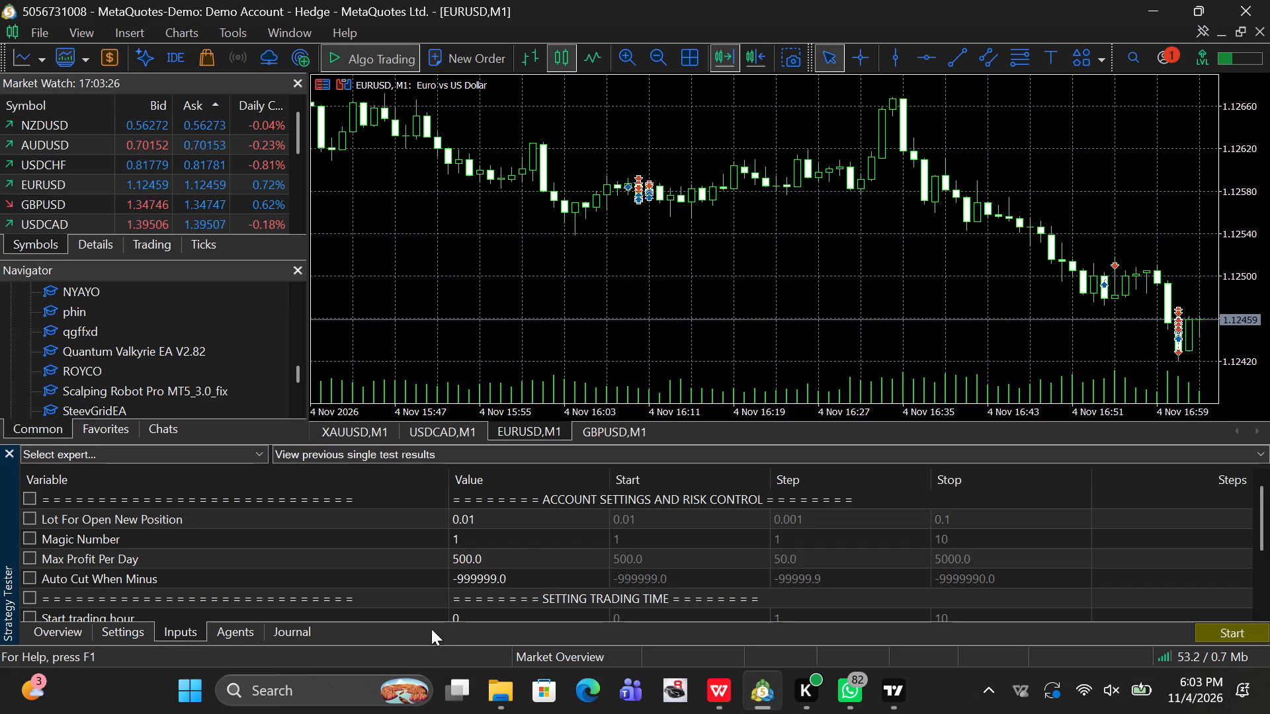
left_click(286, 635)
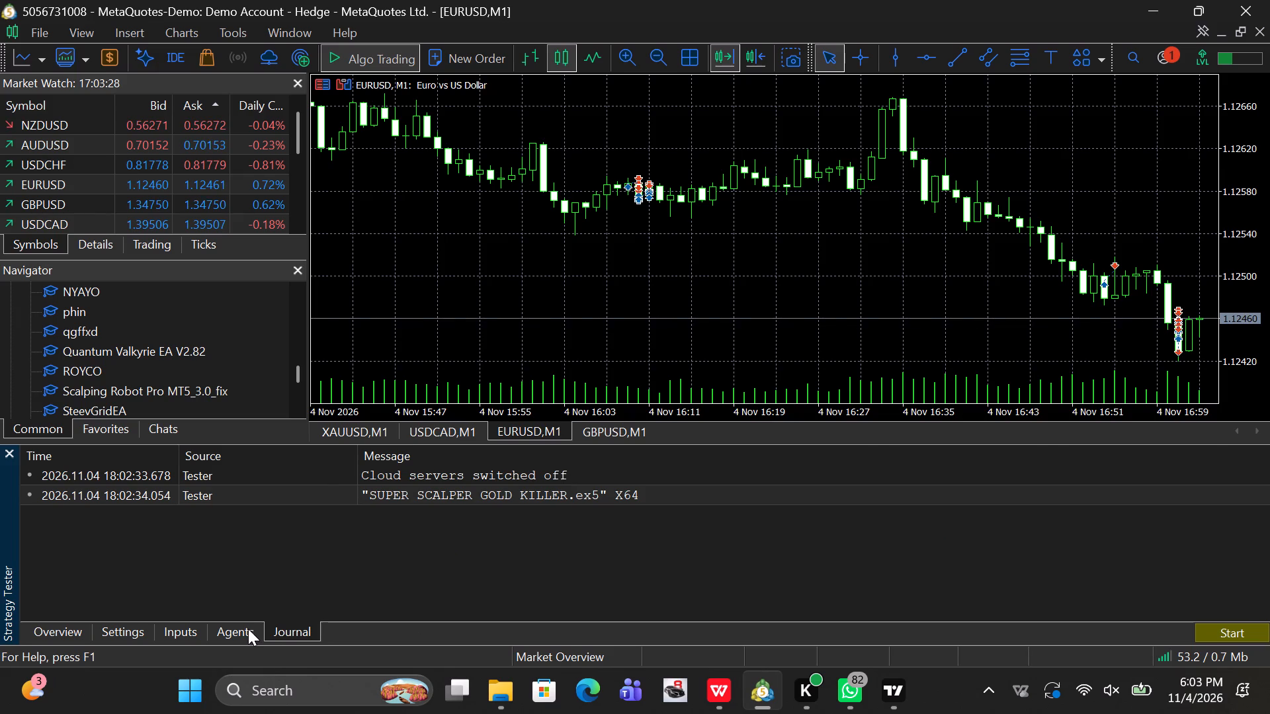
left_click(248, 629)
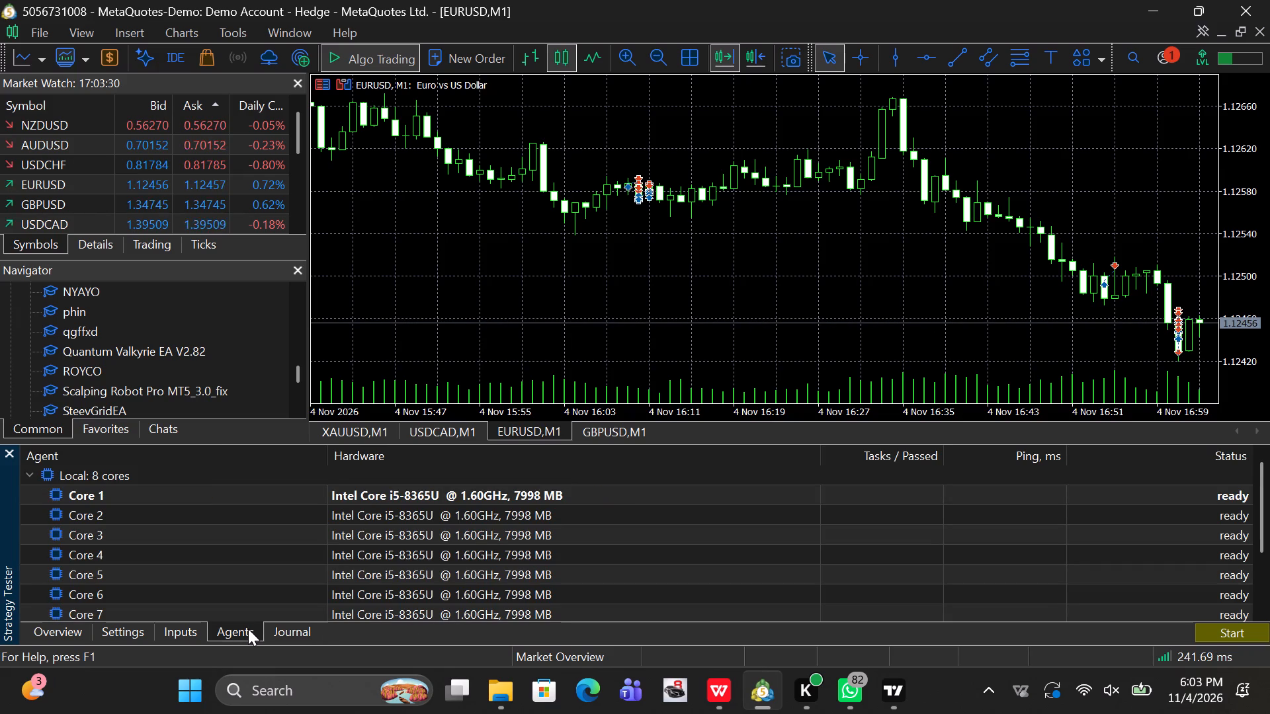
left_click(132, 629)
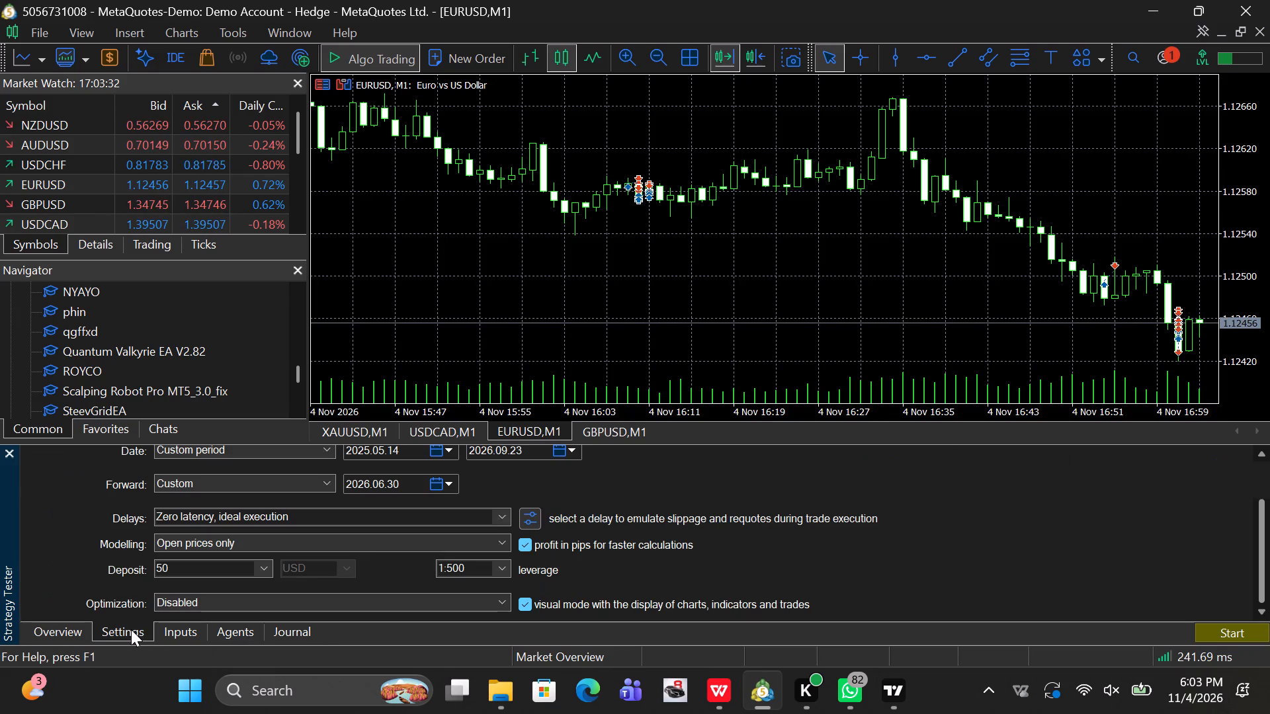
scroll(208, 569, "up", 4)
scroll(208, 569, "down", 2)
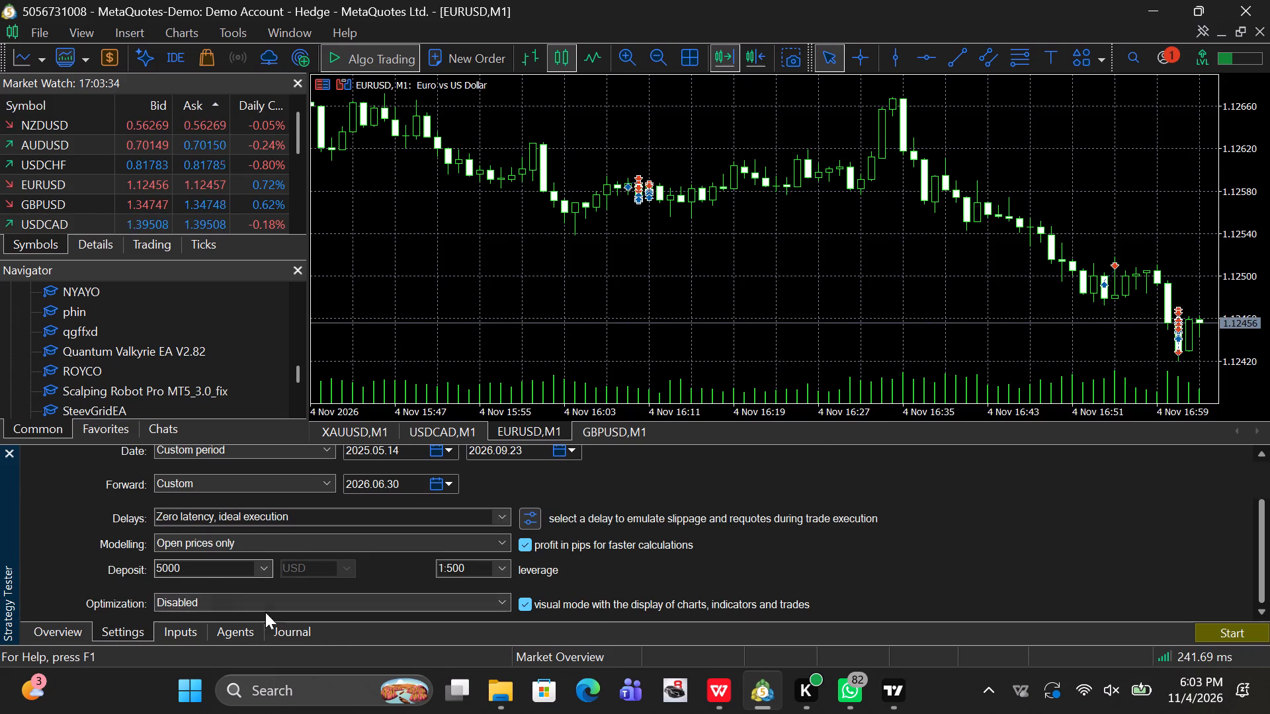
left_click(1244, 636)
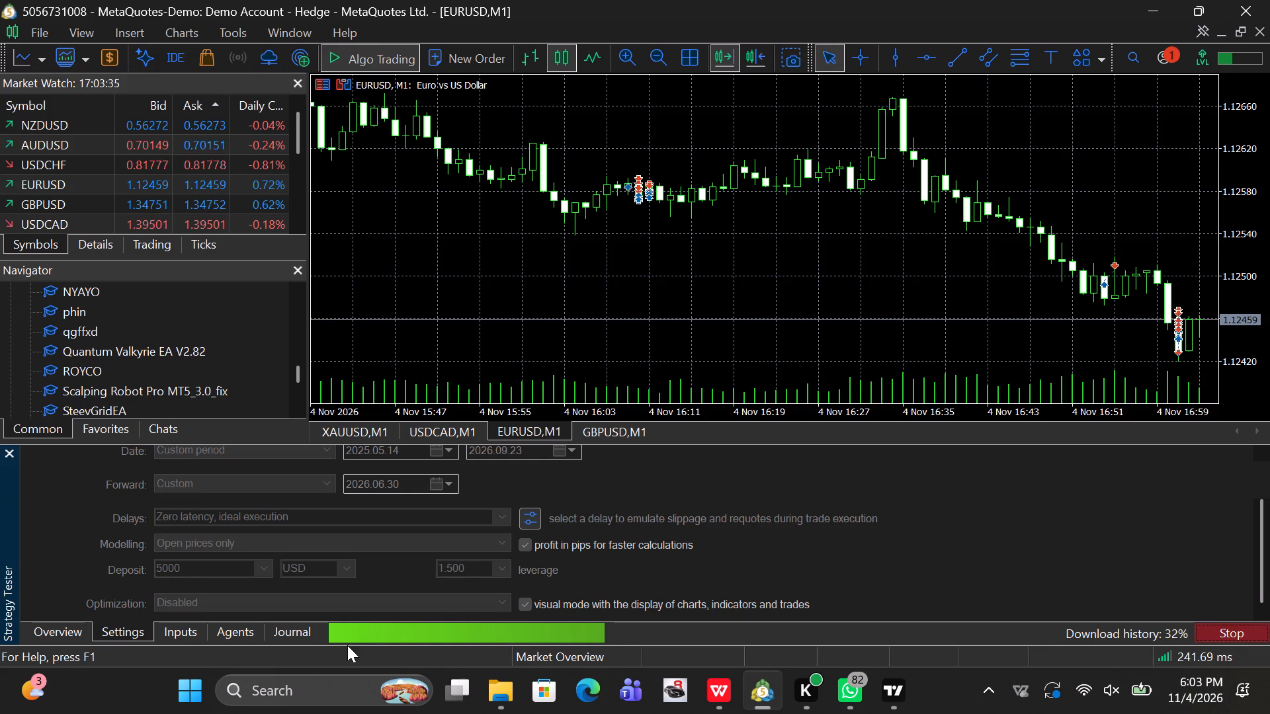
Read through the journal of the SUPER SCALPER GOLD KILLER test run in the Strategy Tester Visualization window.
left_click(285, 631)
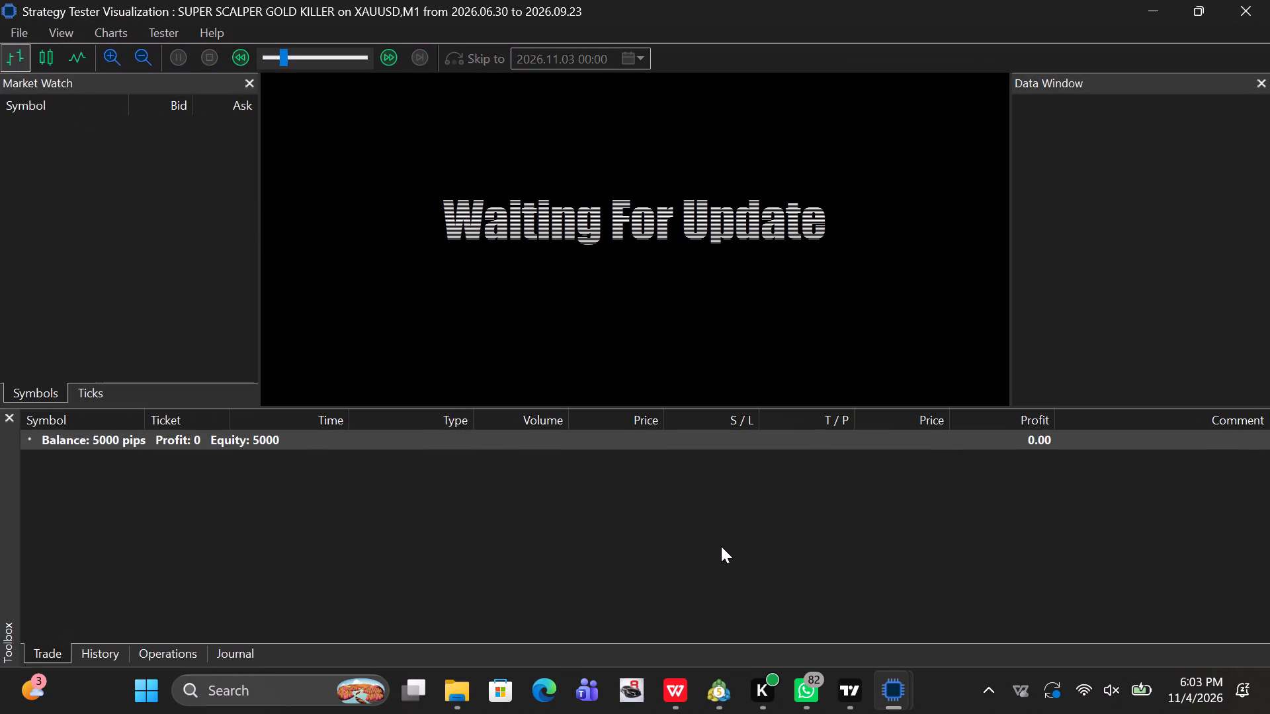
left_click(243, 654)
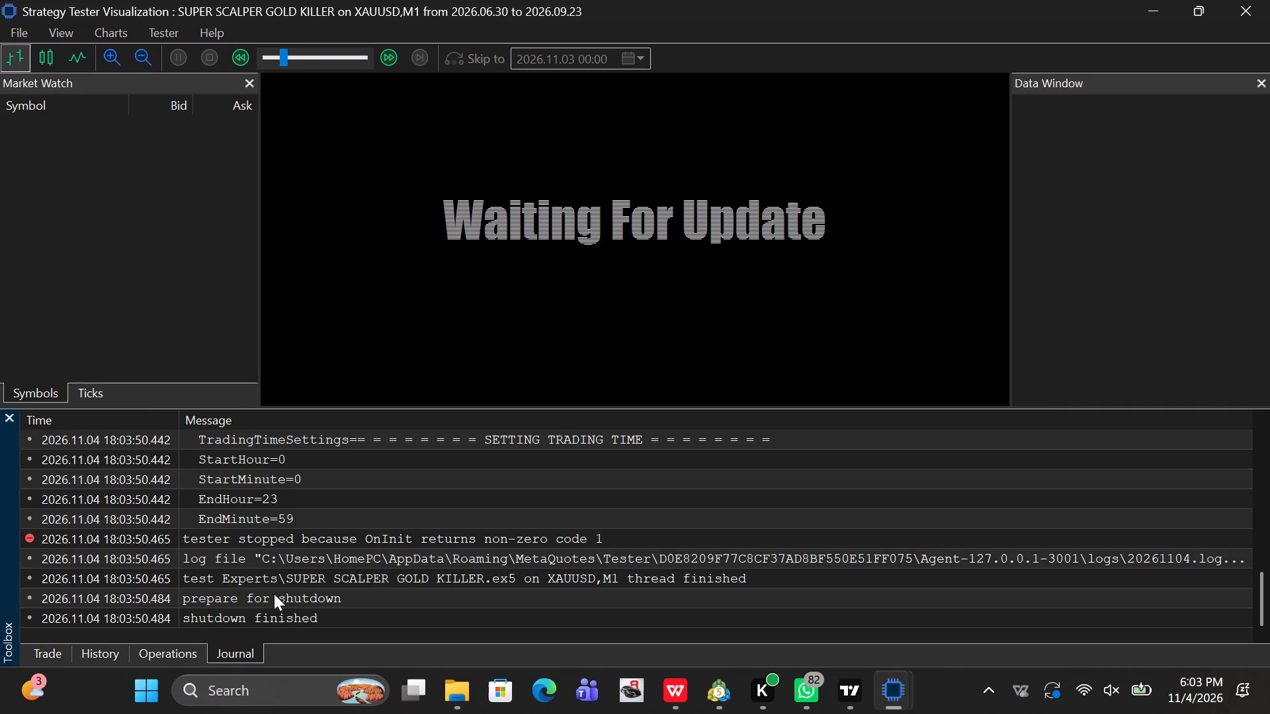
scroll(301, 561, "down", 1)
scroll(301, 561, "up", 4)
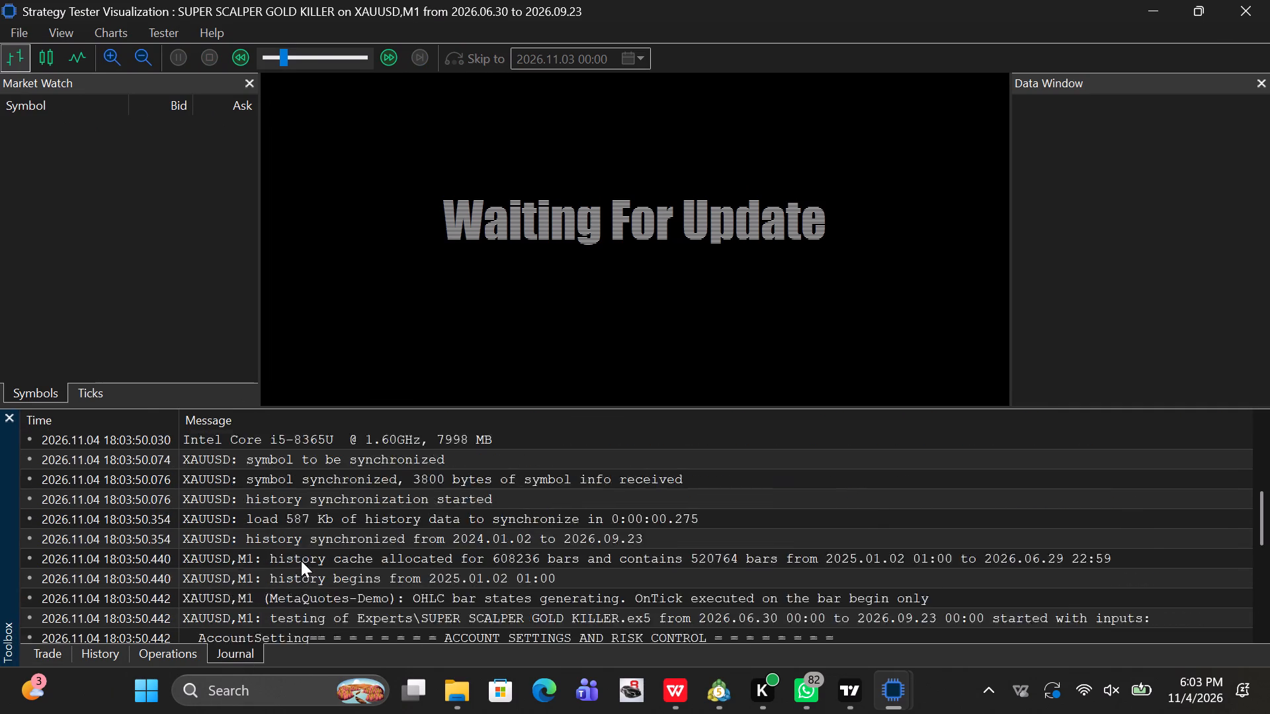
scroll(301, 561, "up", 2)
scroll(301, 561, "down", 13)
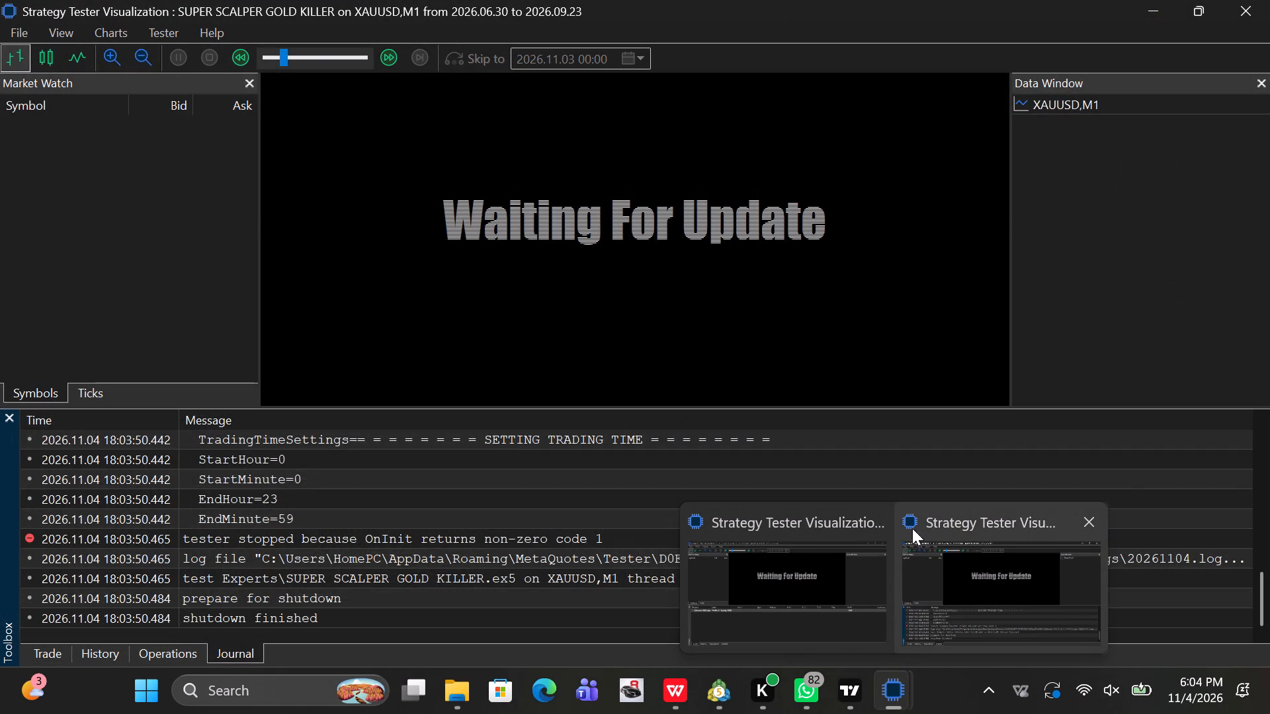
Close the extra Strategy Tester Visualization window and return to the one showing the journal.
left_click(878, 516)
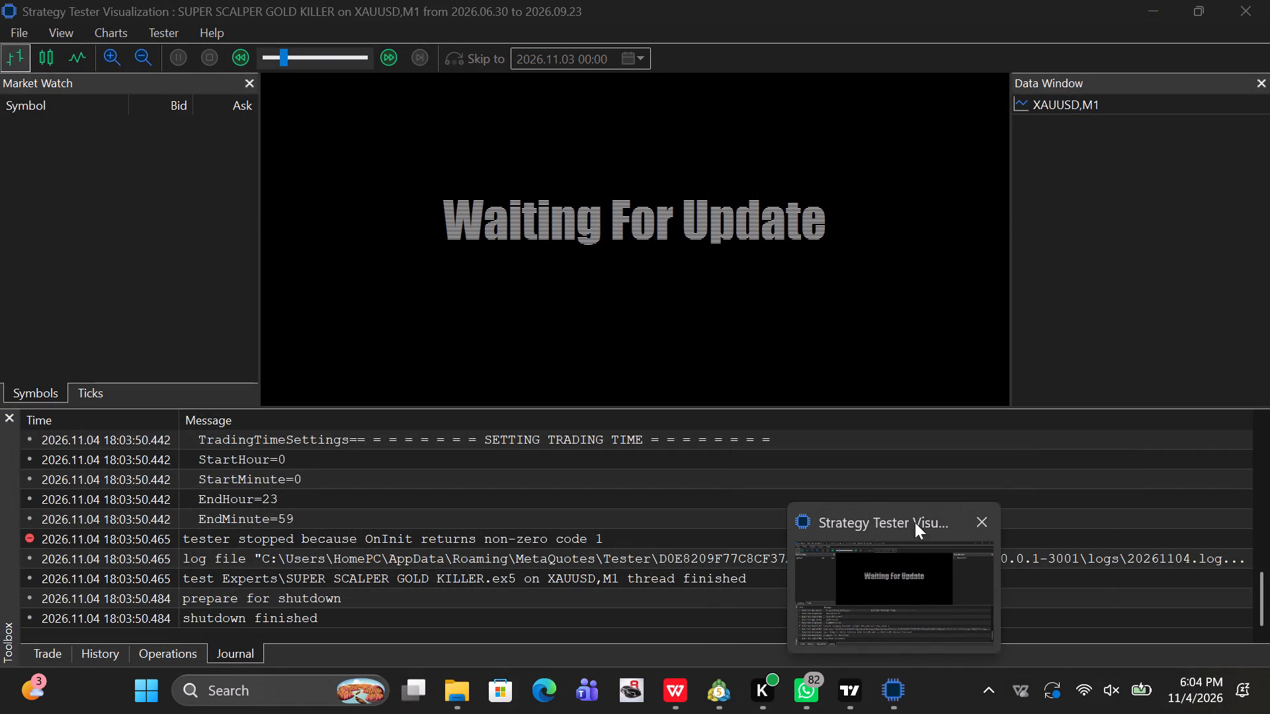
left_click(902, 584)
Examine the test's journal entries again, including its inputs, and check its order history and trade list.
scroll(712, 533, "up", 2)
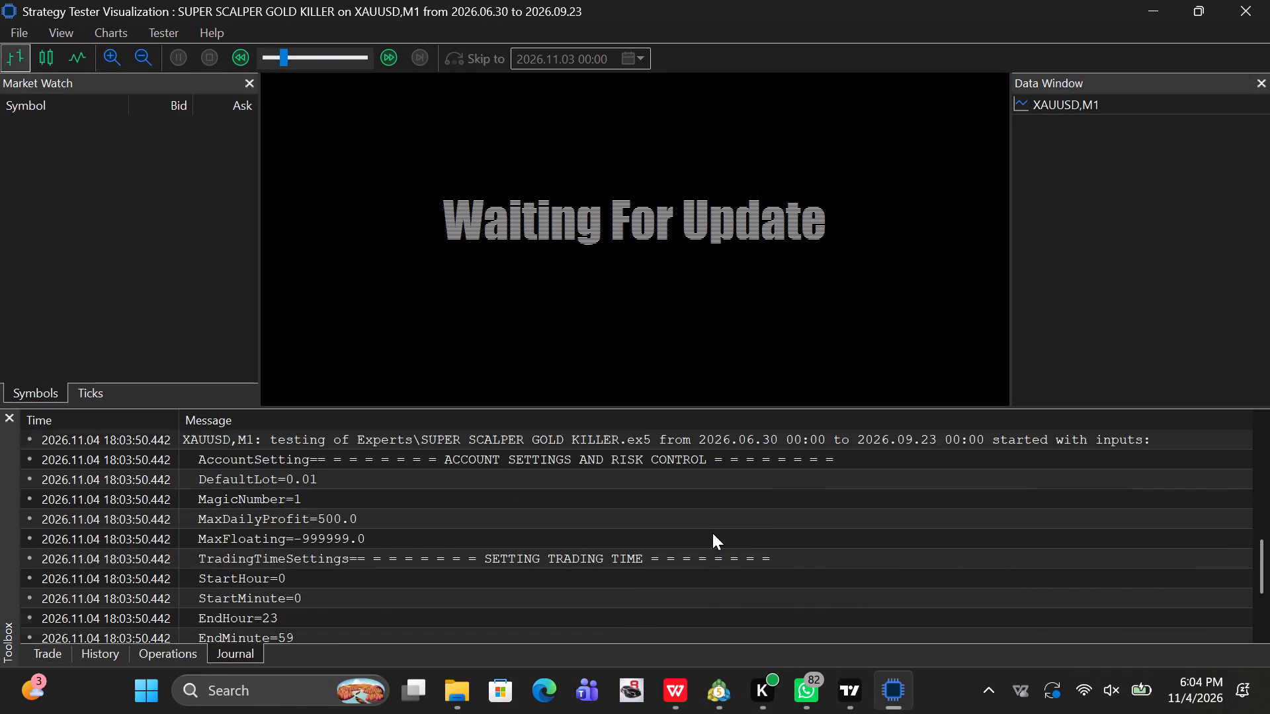
scroll(712, 533, "up", 4)
scroll(712, 533, "down", 15)
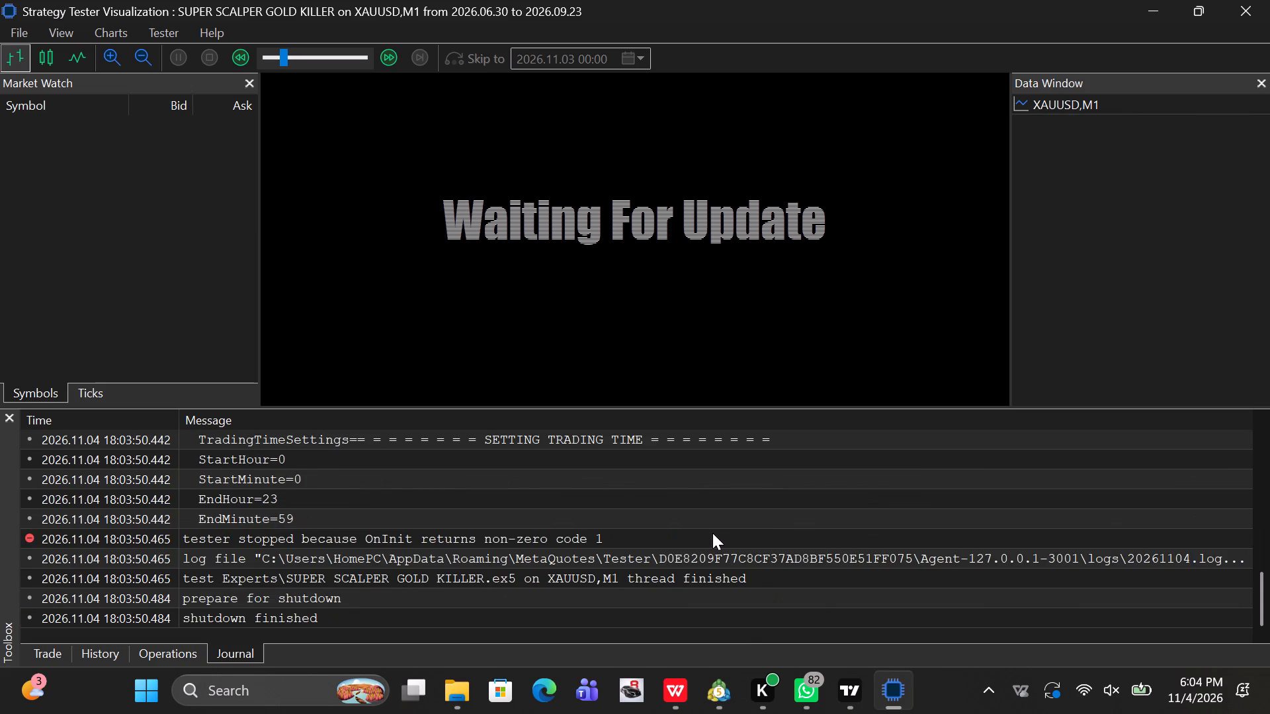
scroll(712, 533, "down", 5)
left_click(116, 654)
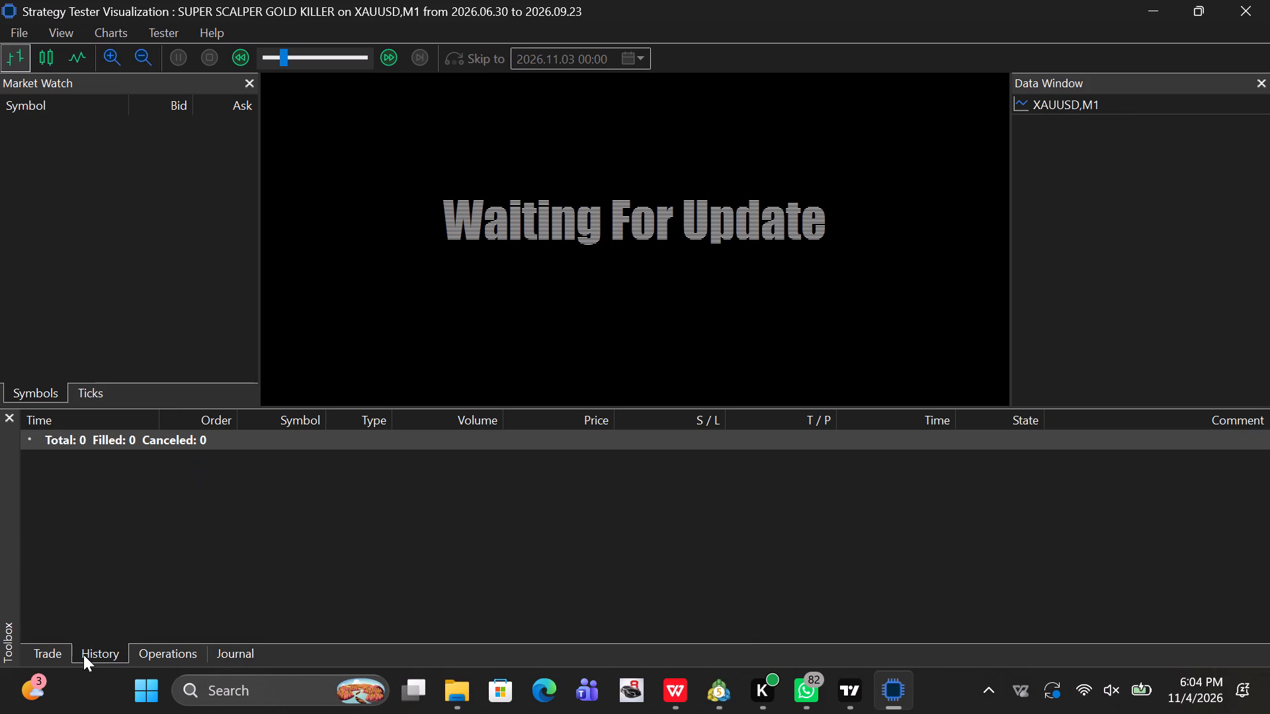
left_click(54, 651)
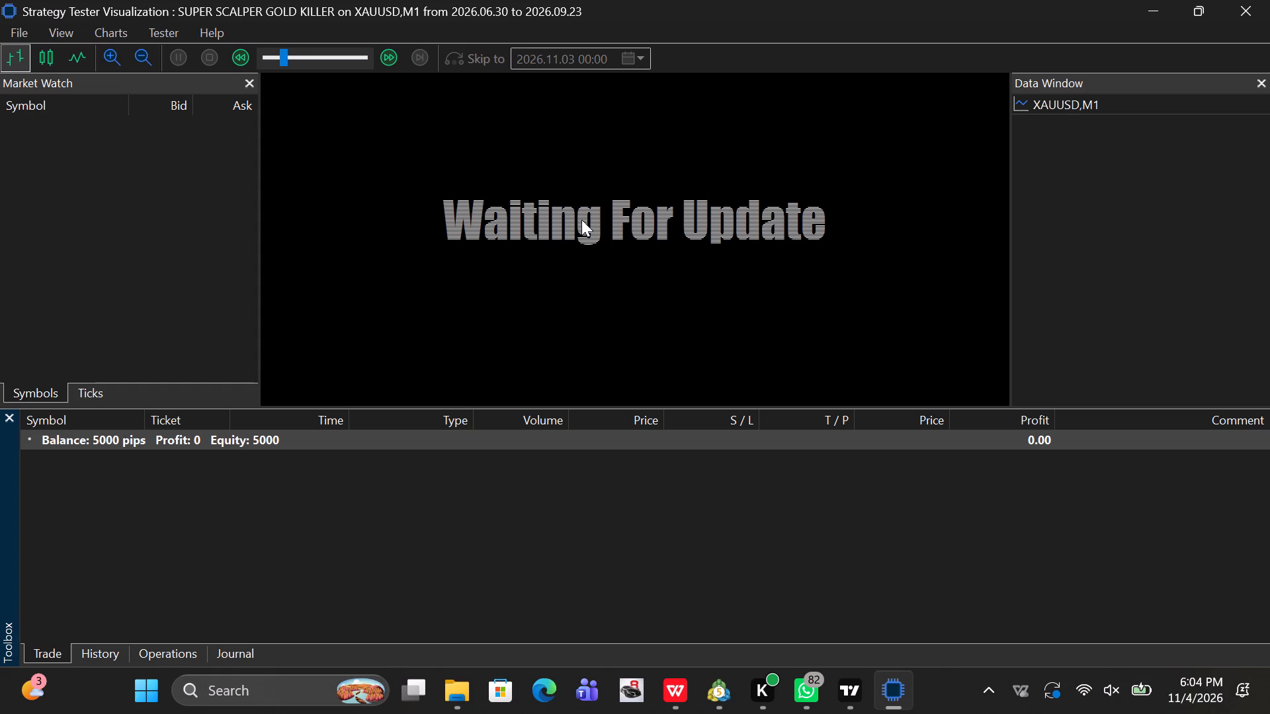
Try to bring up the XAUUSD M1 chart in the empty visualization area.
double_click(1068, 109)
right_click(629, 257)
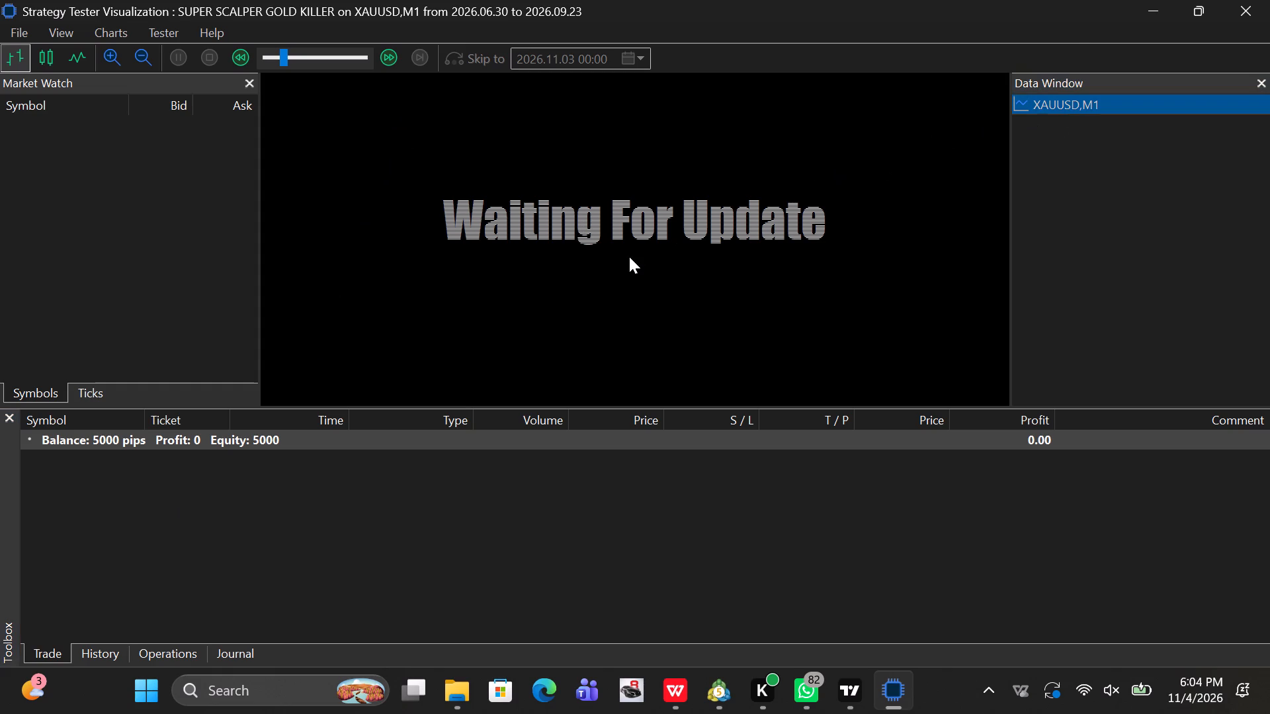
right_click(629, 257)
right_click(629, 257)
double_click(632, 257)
Slow down the test's visualization speed and raise it again by one increment.
left_click(238, 54)
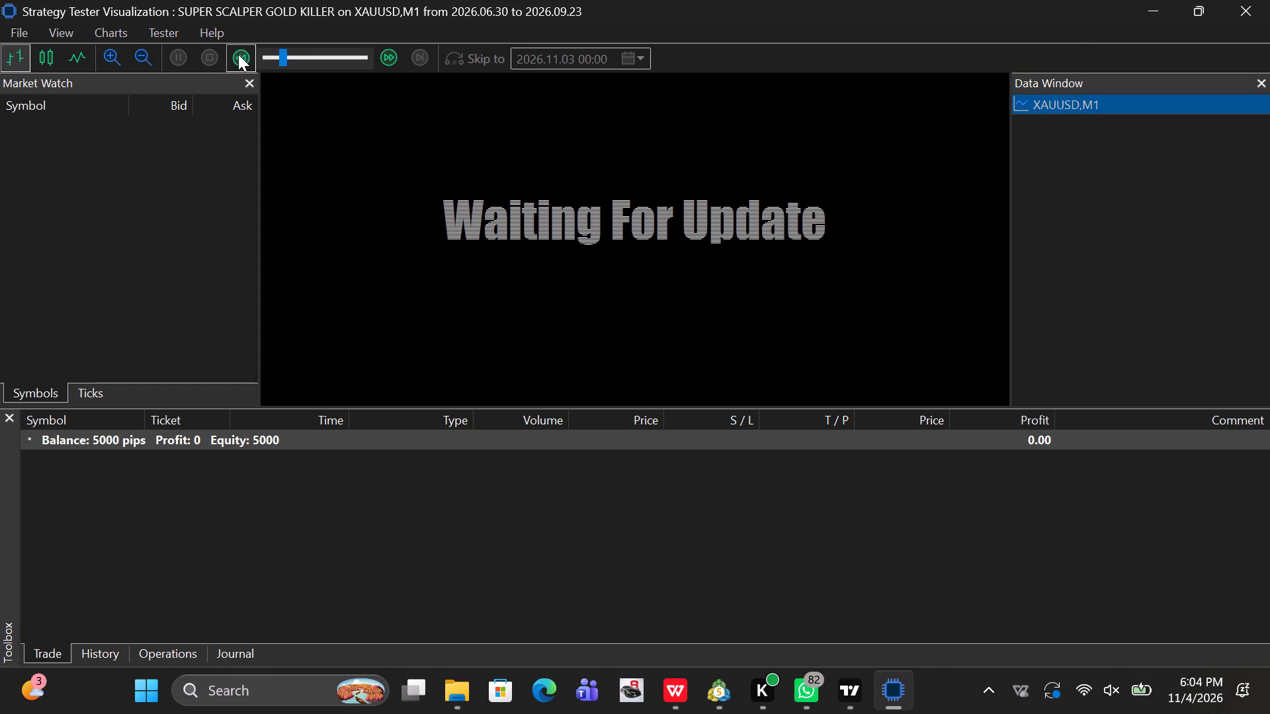
double_click(238, 54)
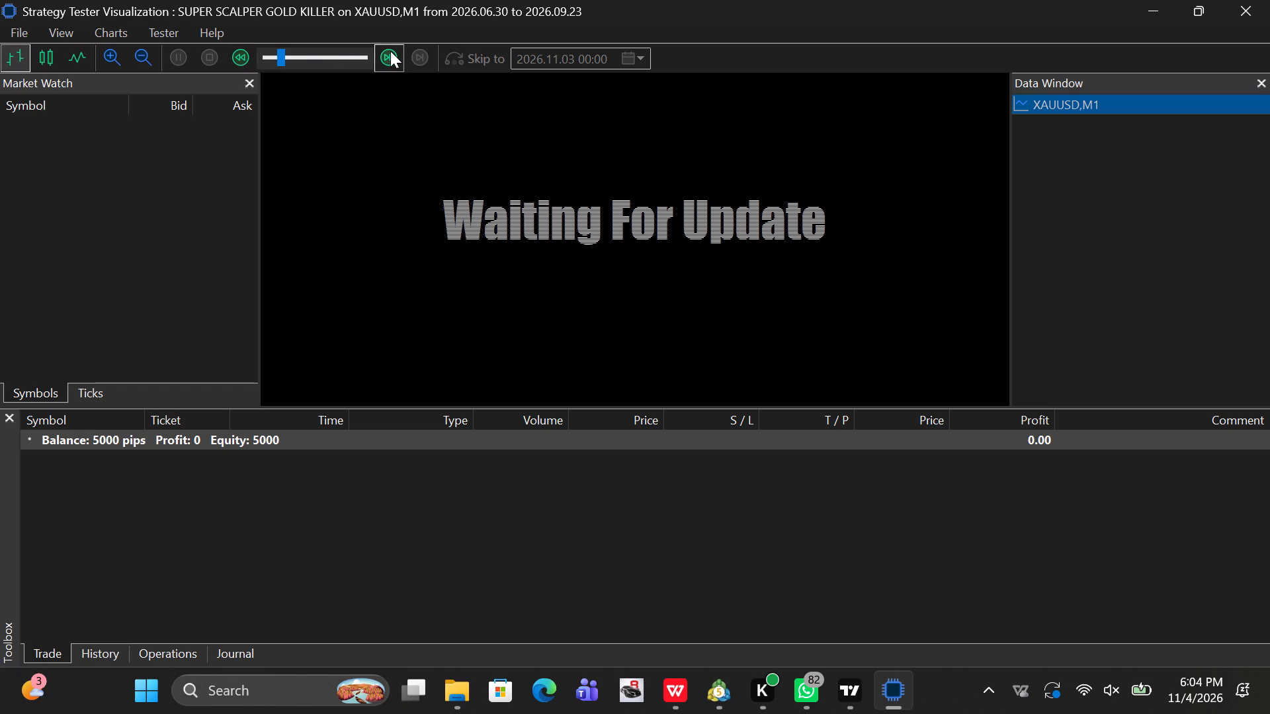
left_click(390, 51)
Close the Strategy Tester Visualization window and return to the main terminal.
left_click(1269, 1)
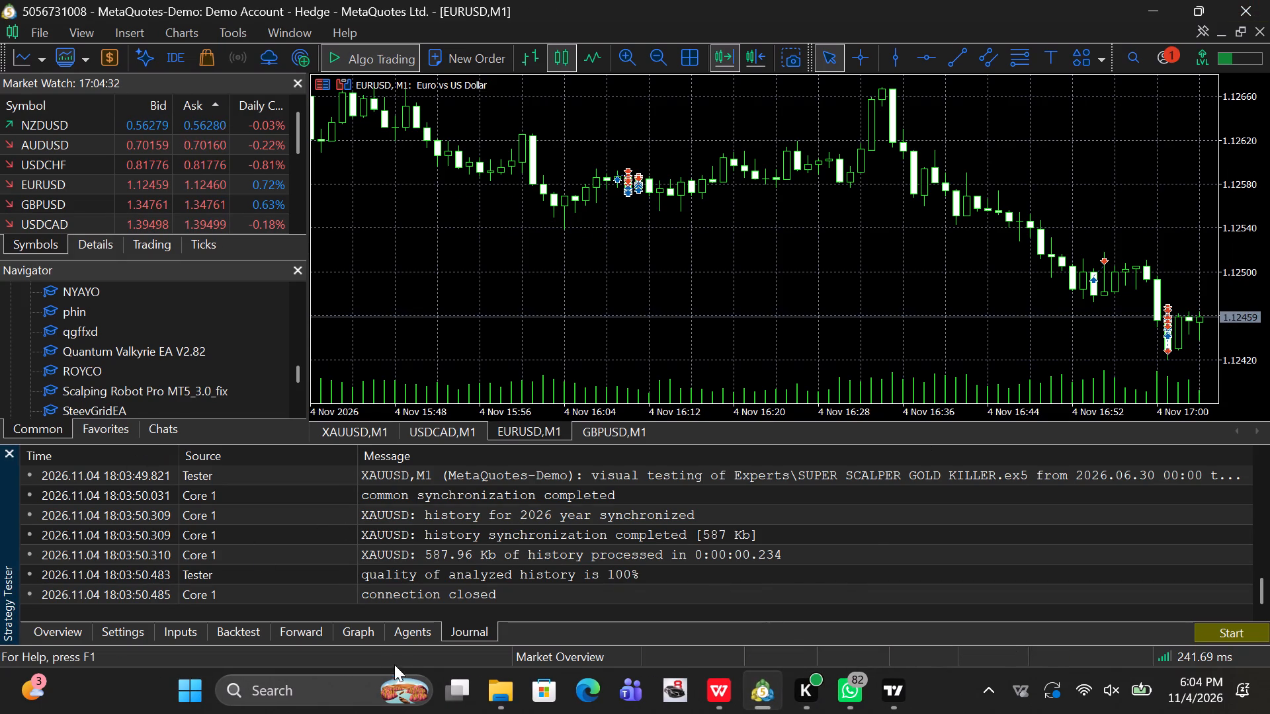
Review the tester's agents, graph, forward results and expert inputs, opening the Lot For Open New Position value.
left_click(409, 630)
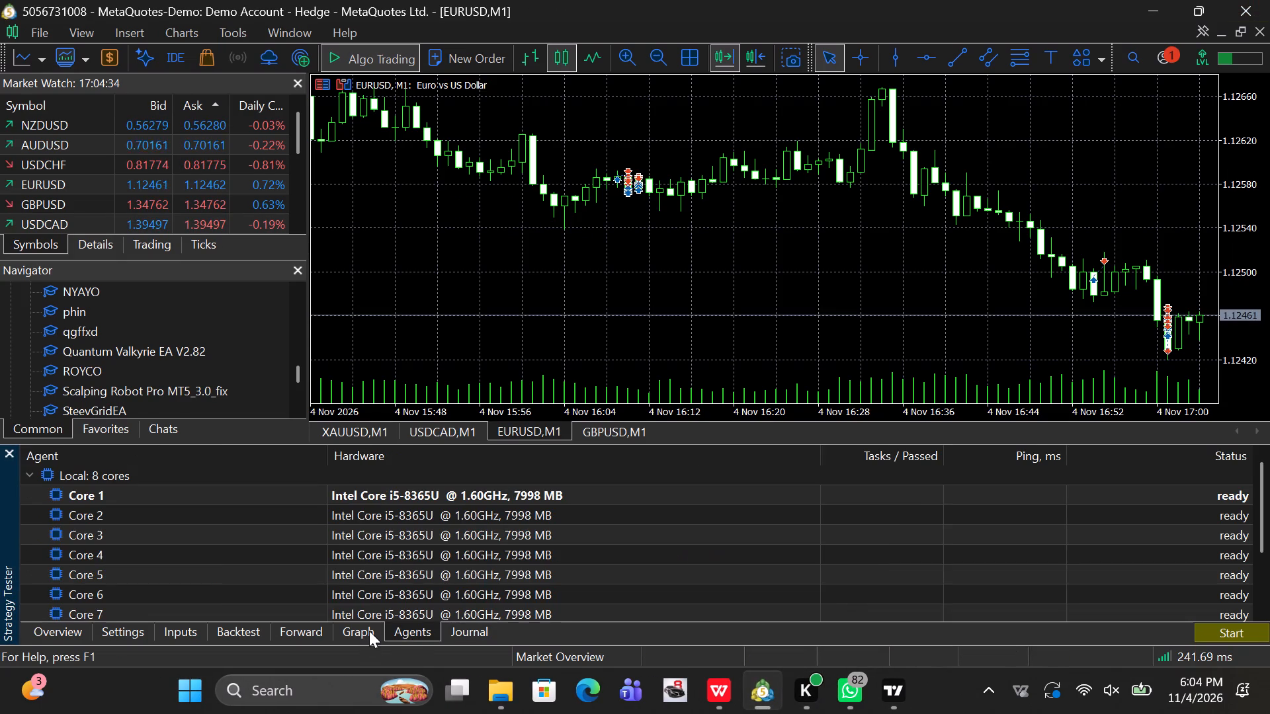
left_click(369, 631)
left_click(319, 630)
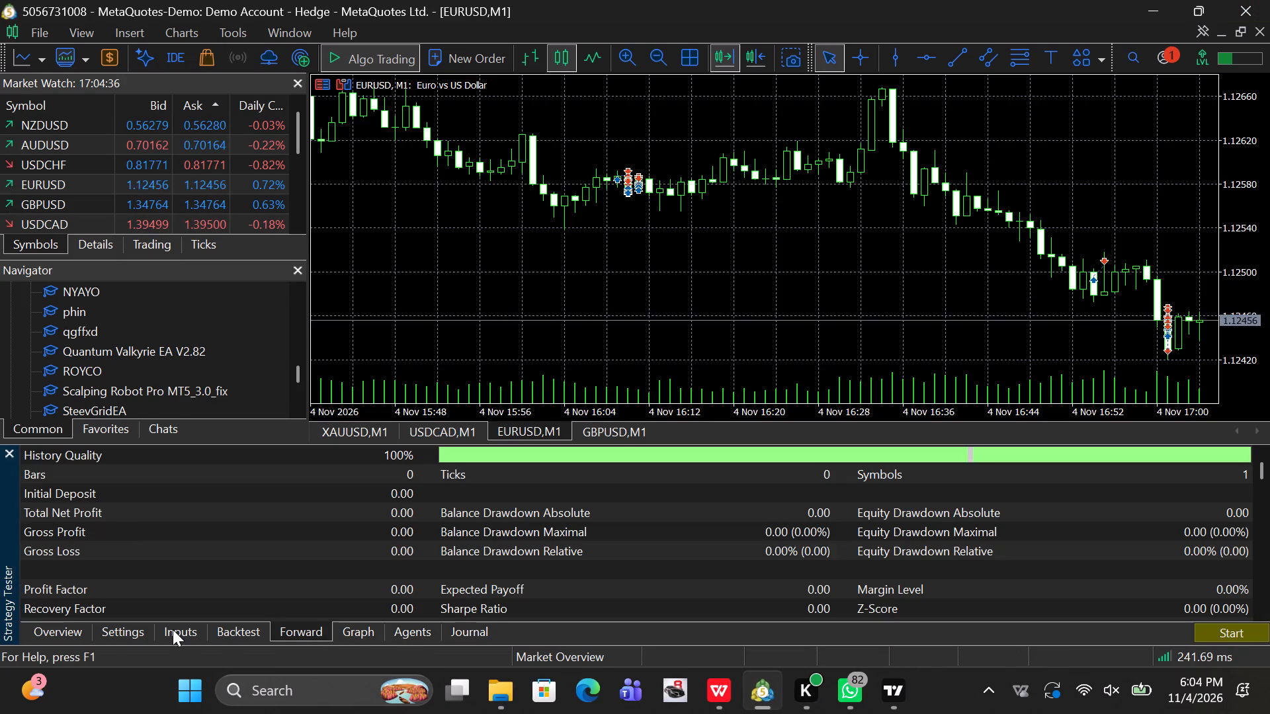
left_click(173, 629)
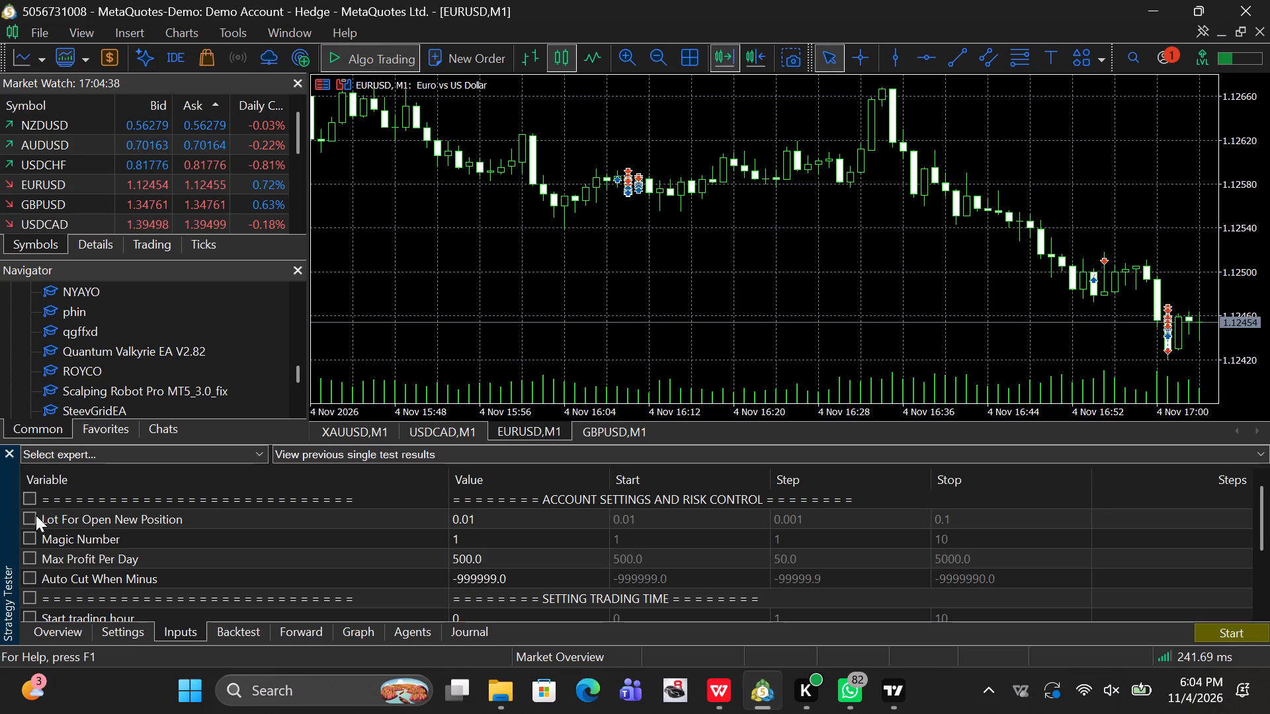
left_click(28, 519)
double_click(30, 519)
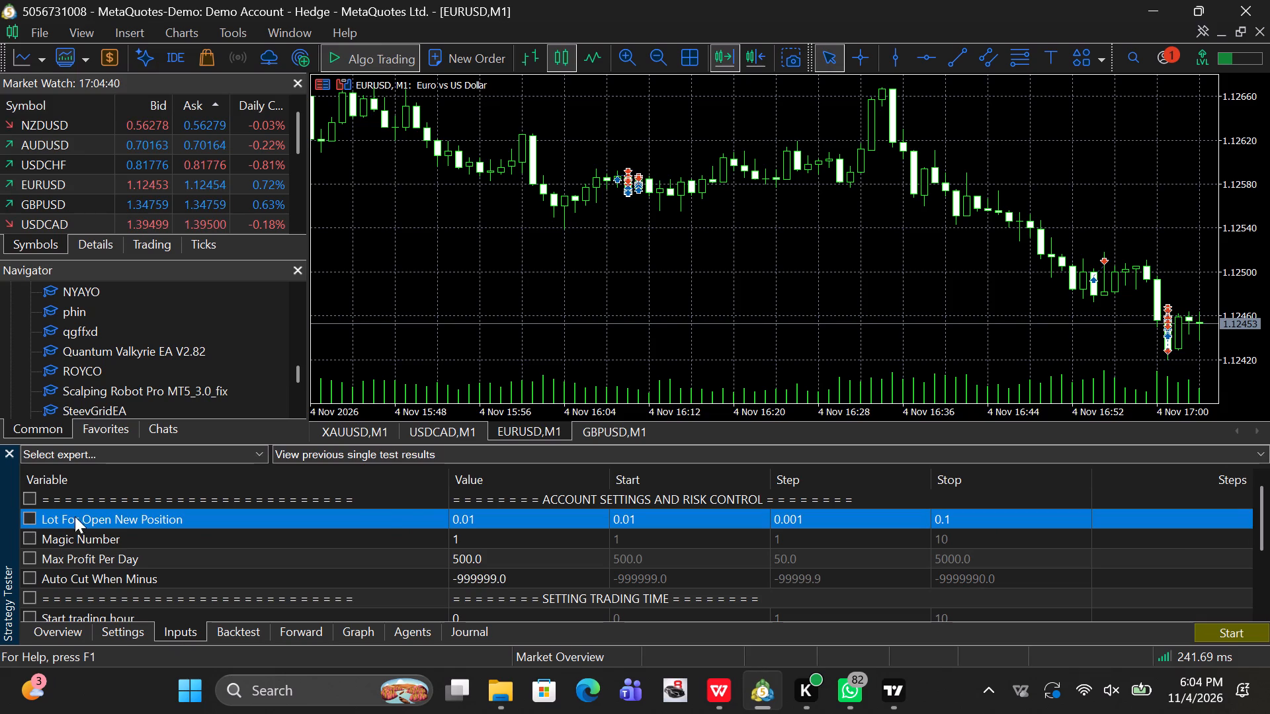
double_click(487, 516)
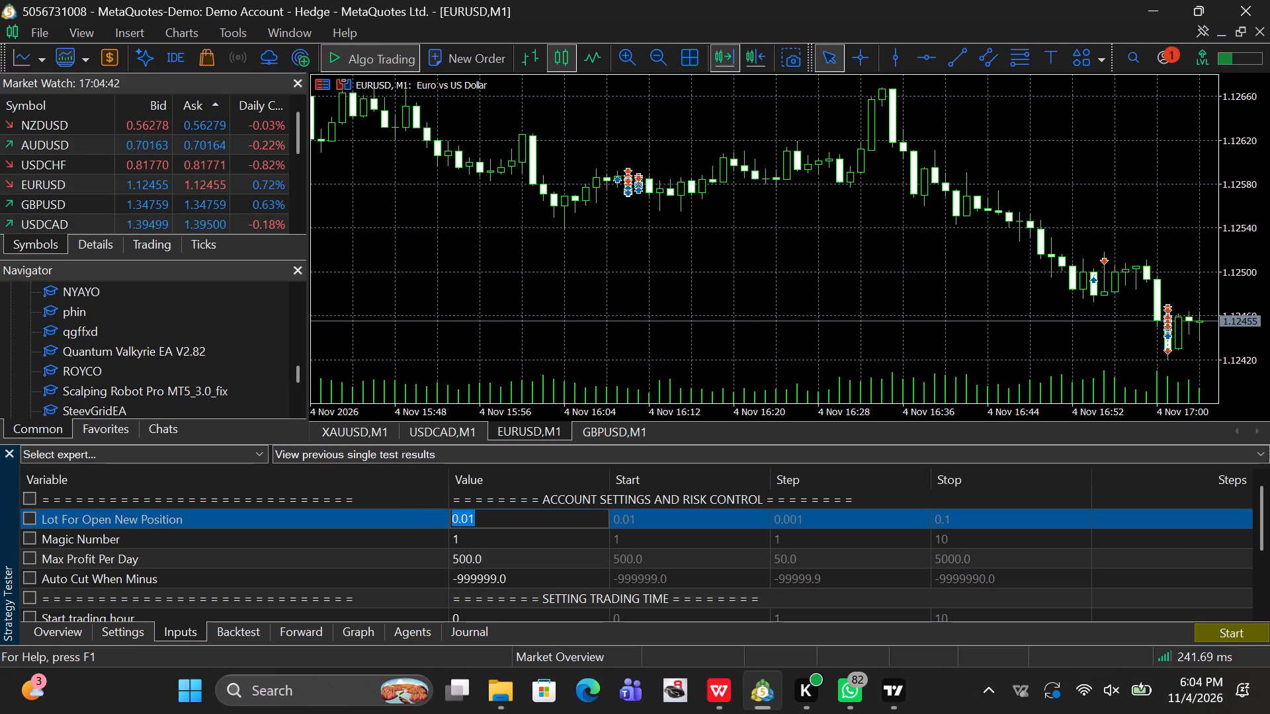
left_click(413, 513)
Review the backtest settings, checking the available modelling modes and the timeframe options.
left_click(119, 631)
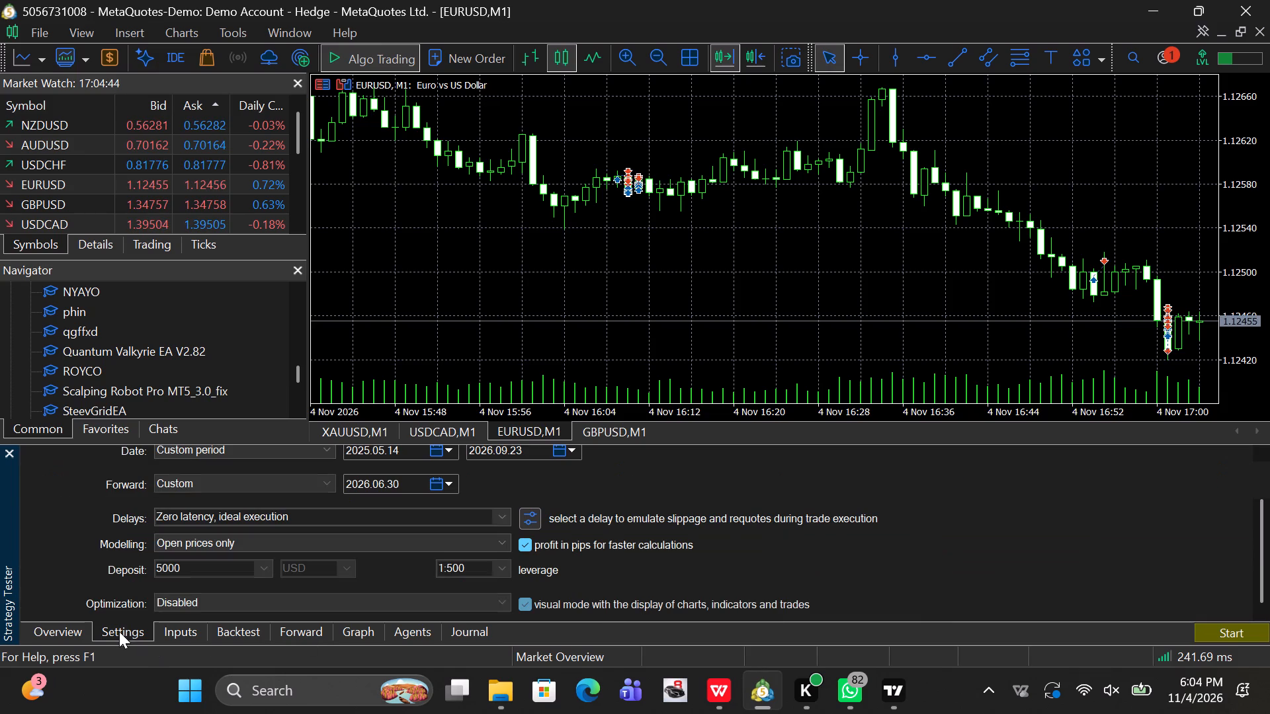
scroll(385, 538, "up", 1)
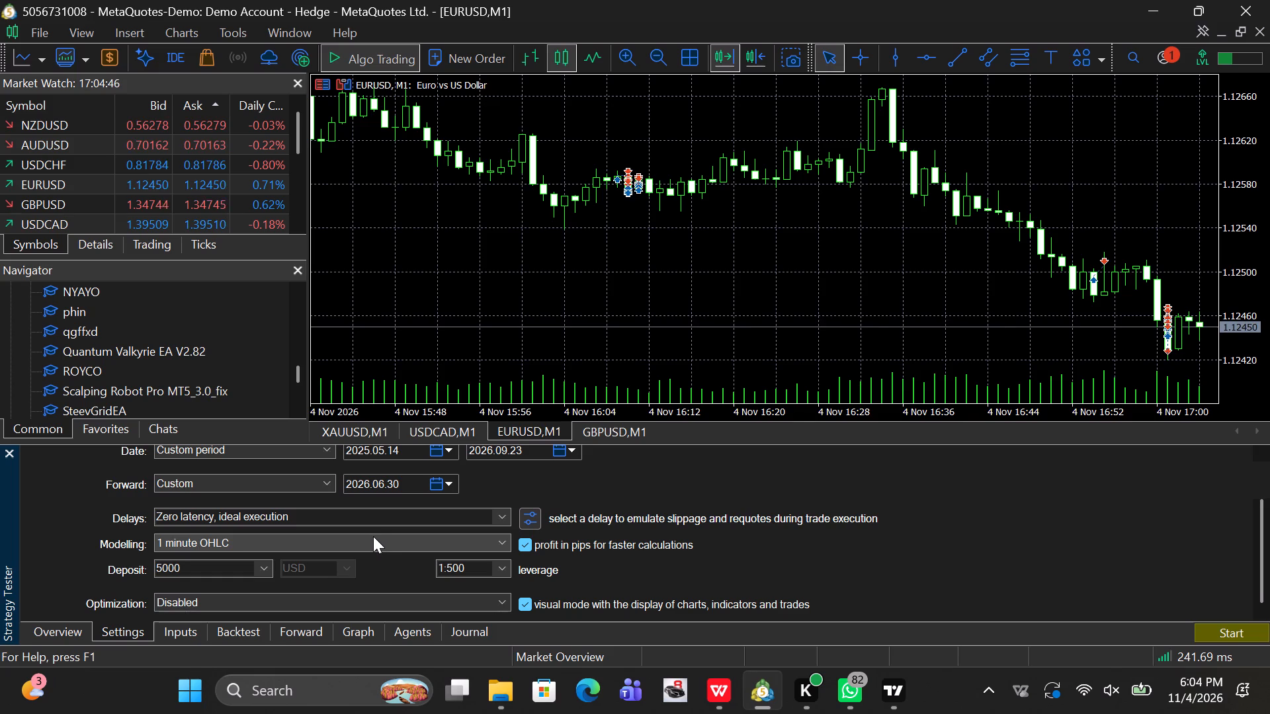
scroll(373, 536, "down", 1)
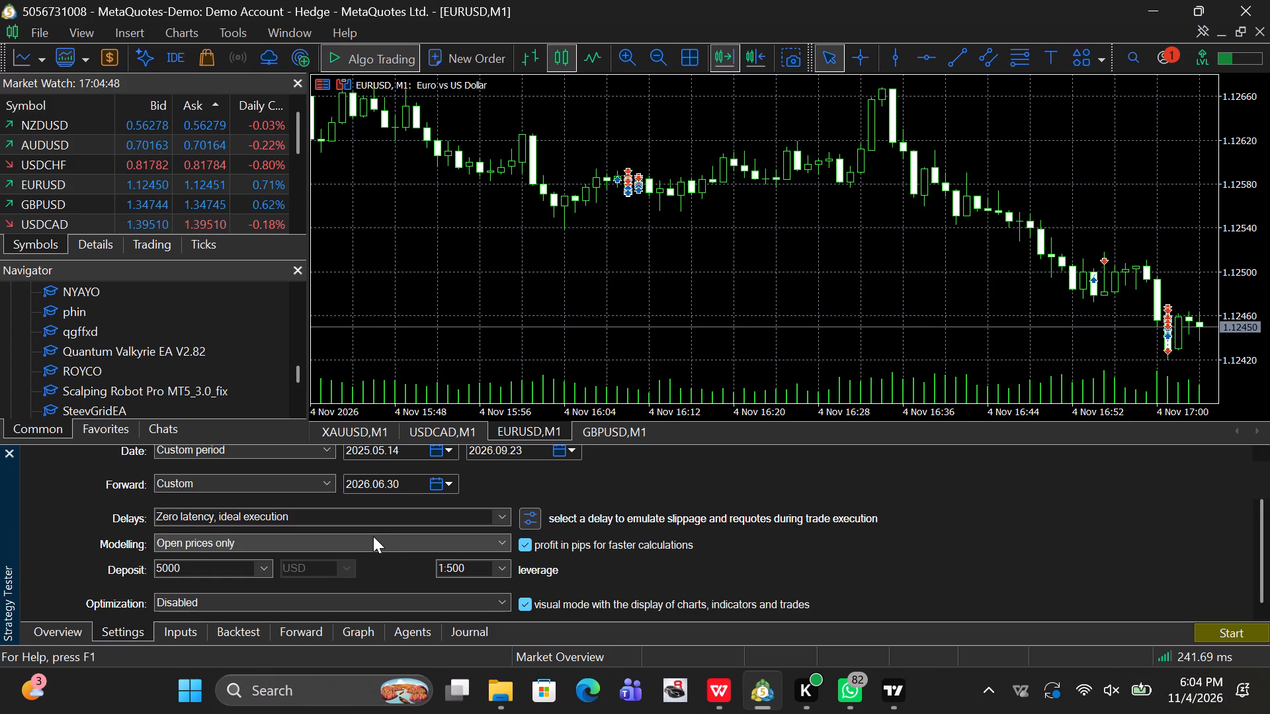
left_click(373, 536)
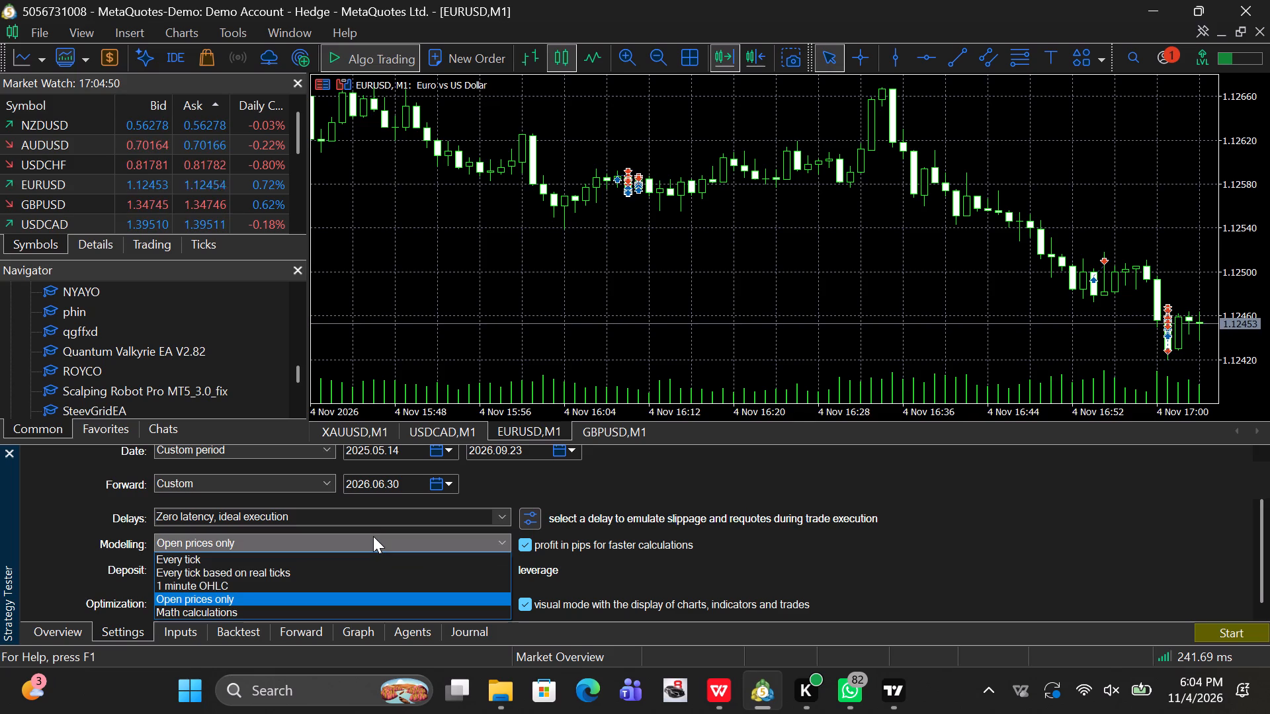
left_click(373, 536)
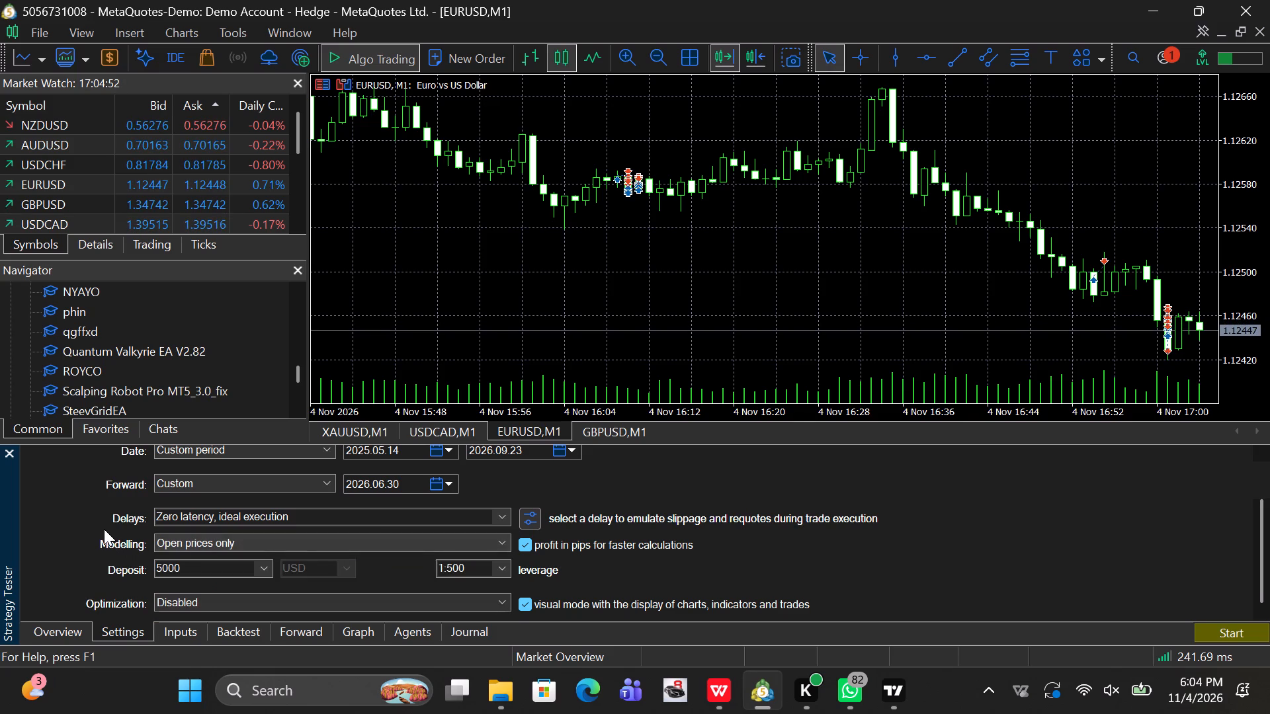
left_click(104, 529)
scroll(600, 501, "up", 2)
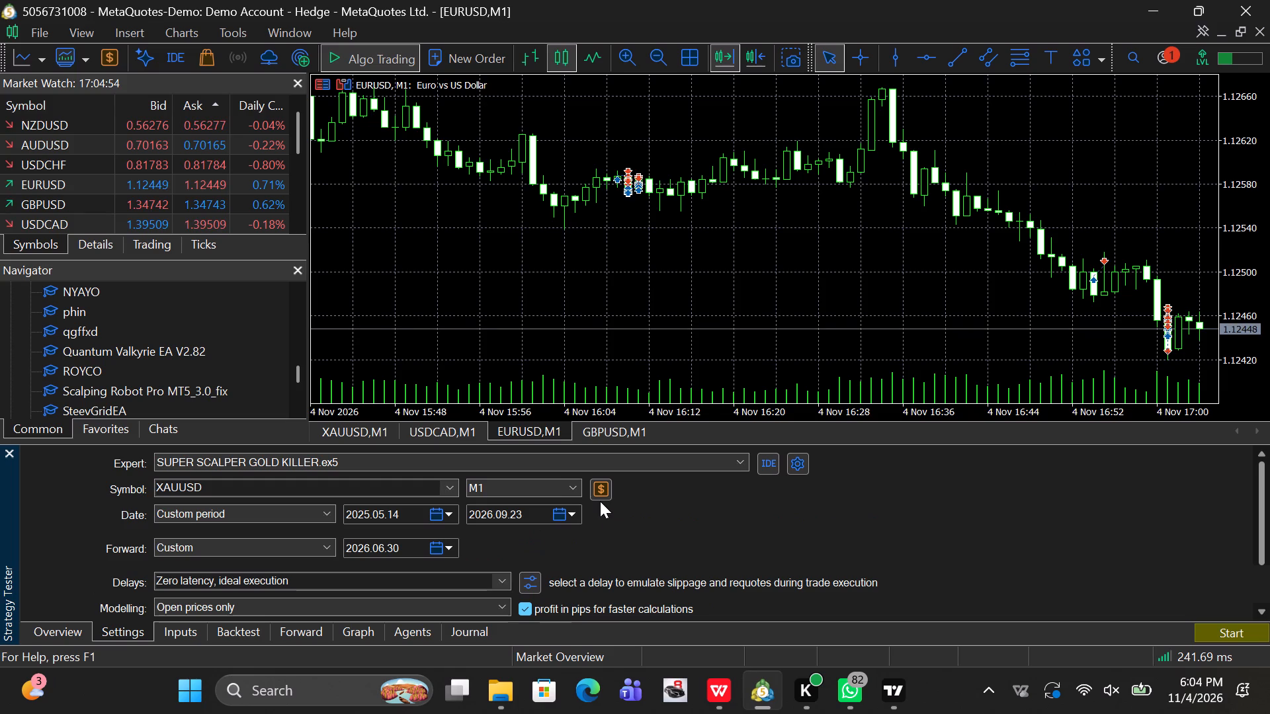
scroll(600, 501, "up", 1)
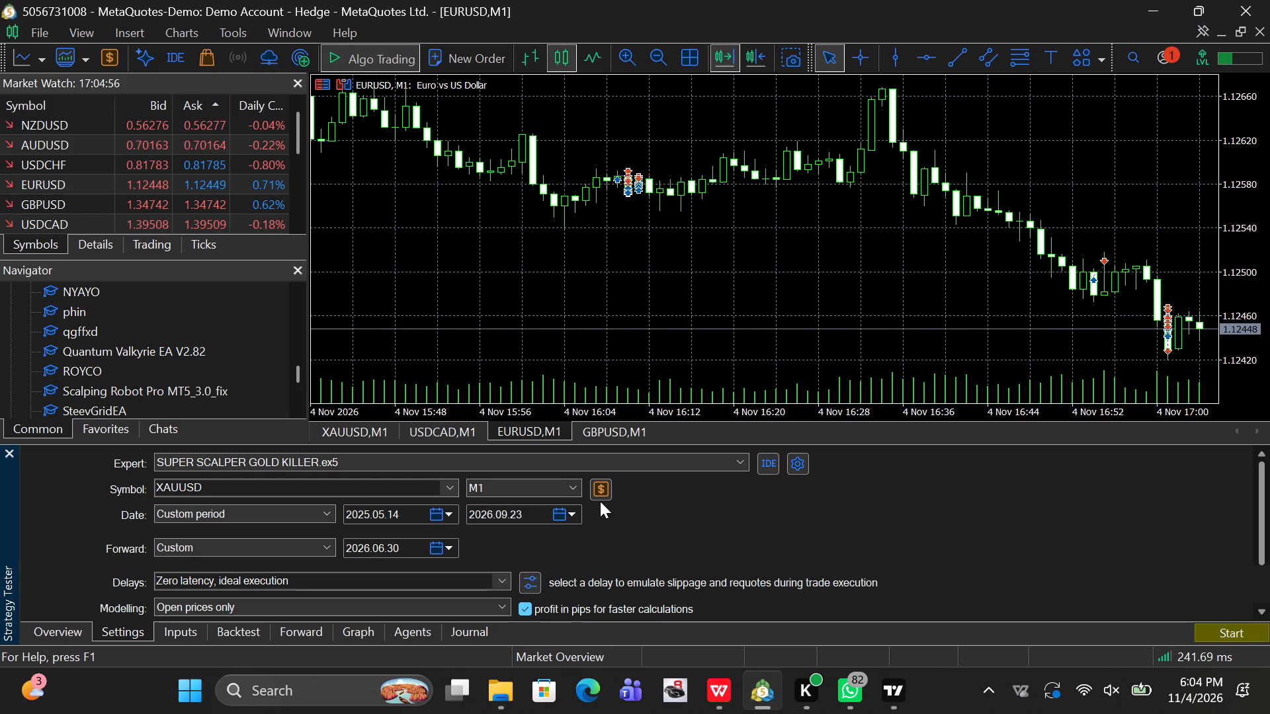
left_click(562, 489)
left_click(562, 489)
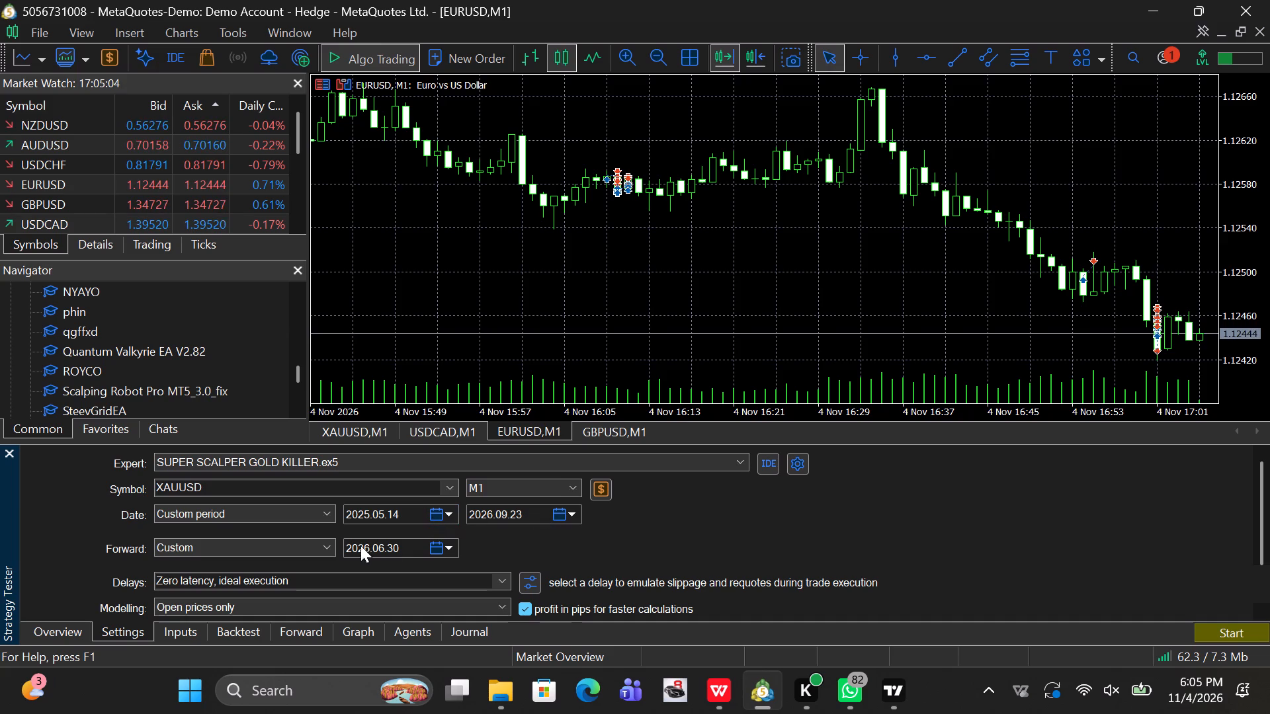
Set the backtest's forward testing option to No.
left_click(242, 550)
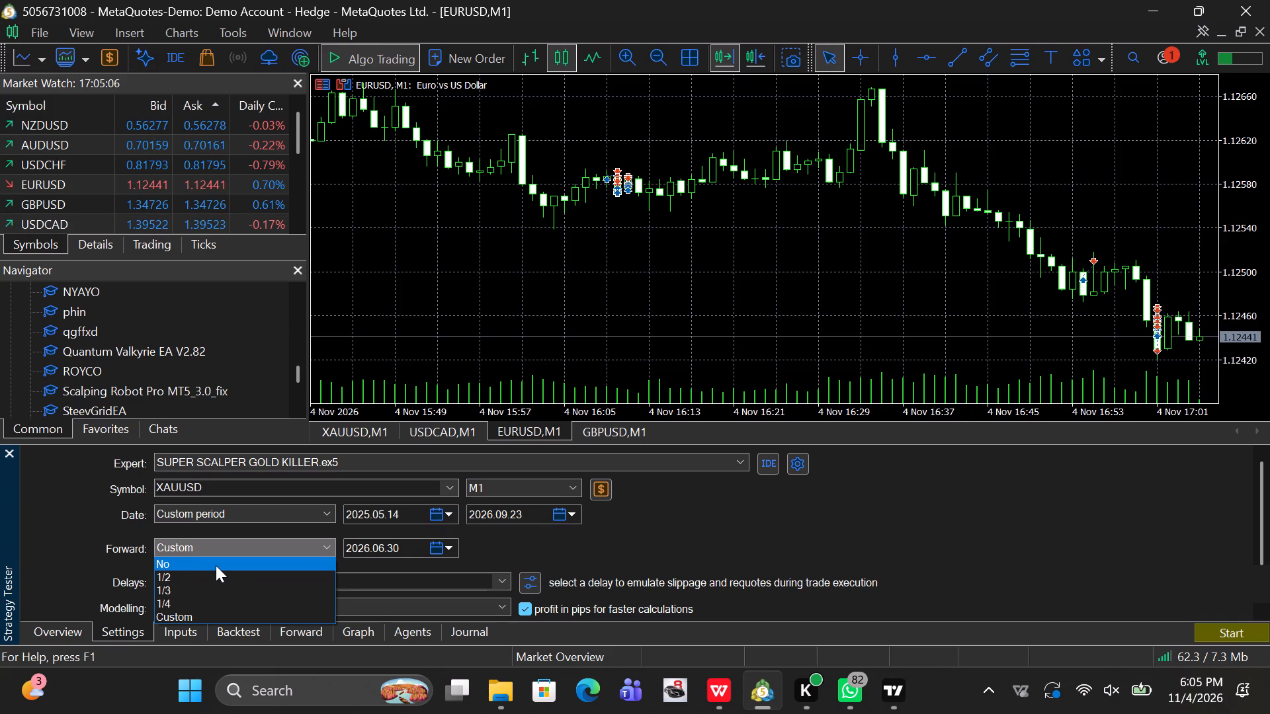
left_click(216, 565)
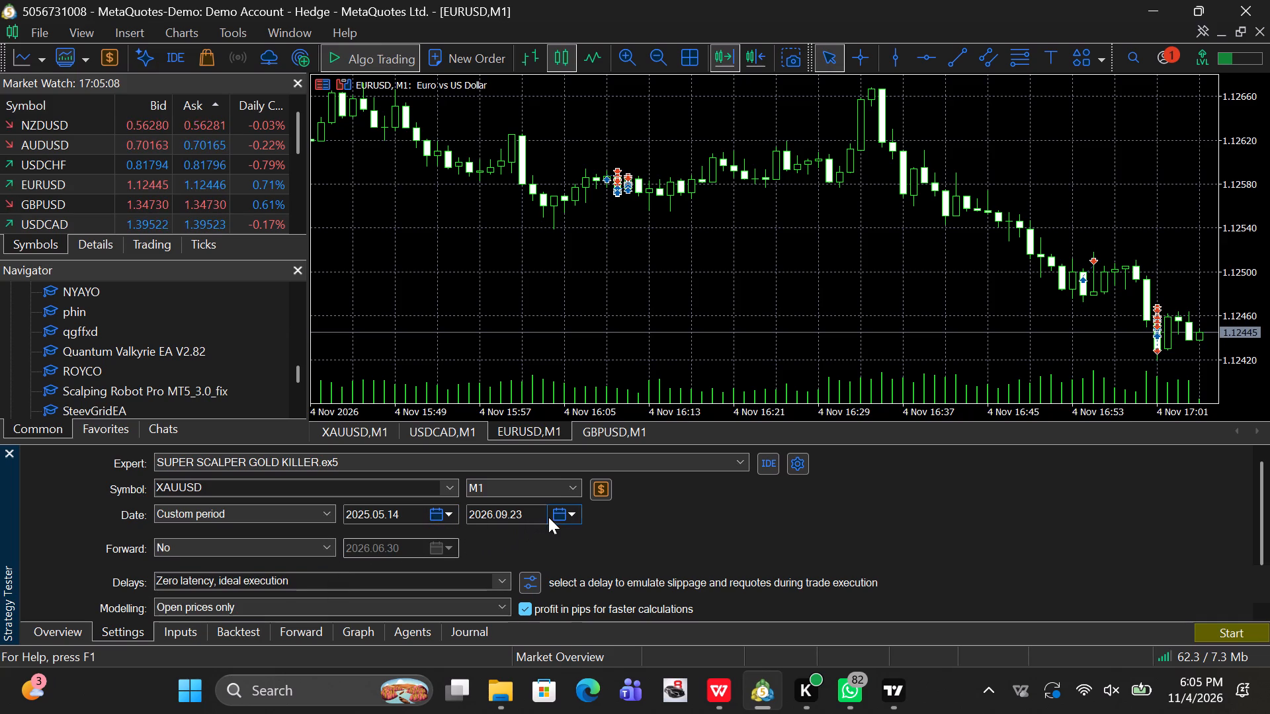
Set the start date of the custom test period to 2024.10.19.
left_click(444, 512)
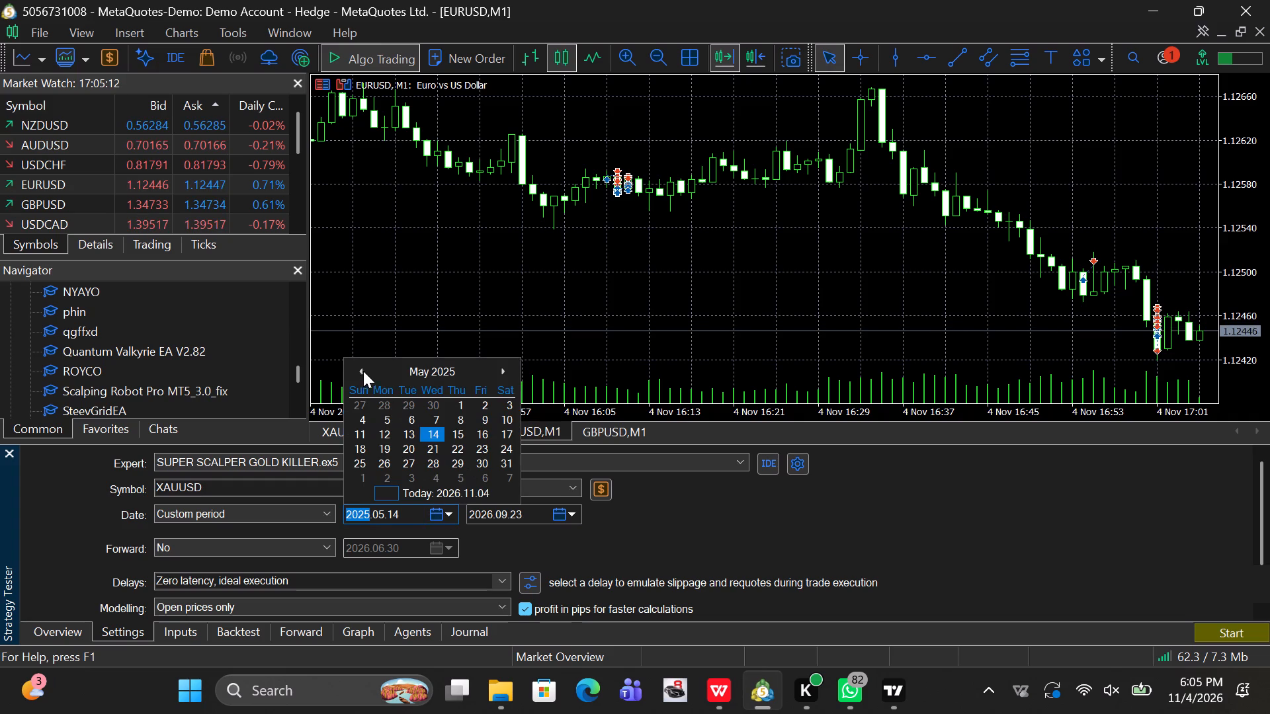
left_click(437, 368)
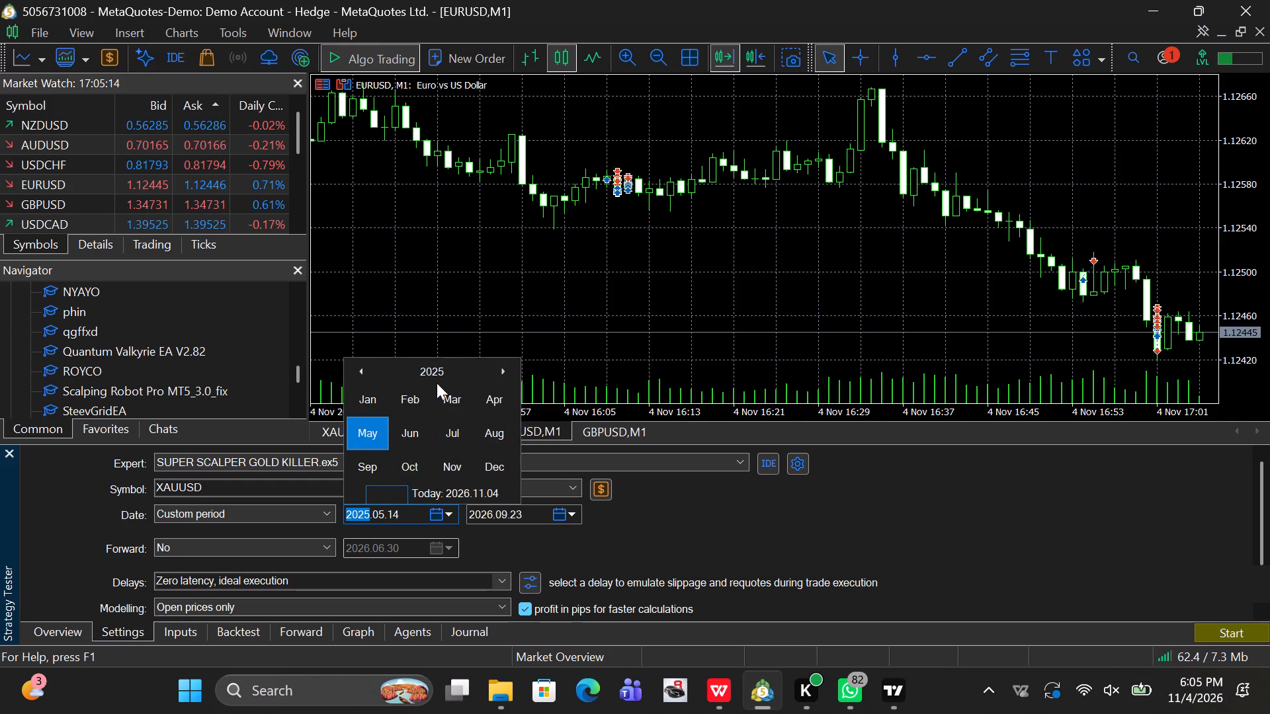
left_click(441, 369)
left_click(410, 432)
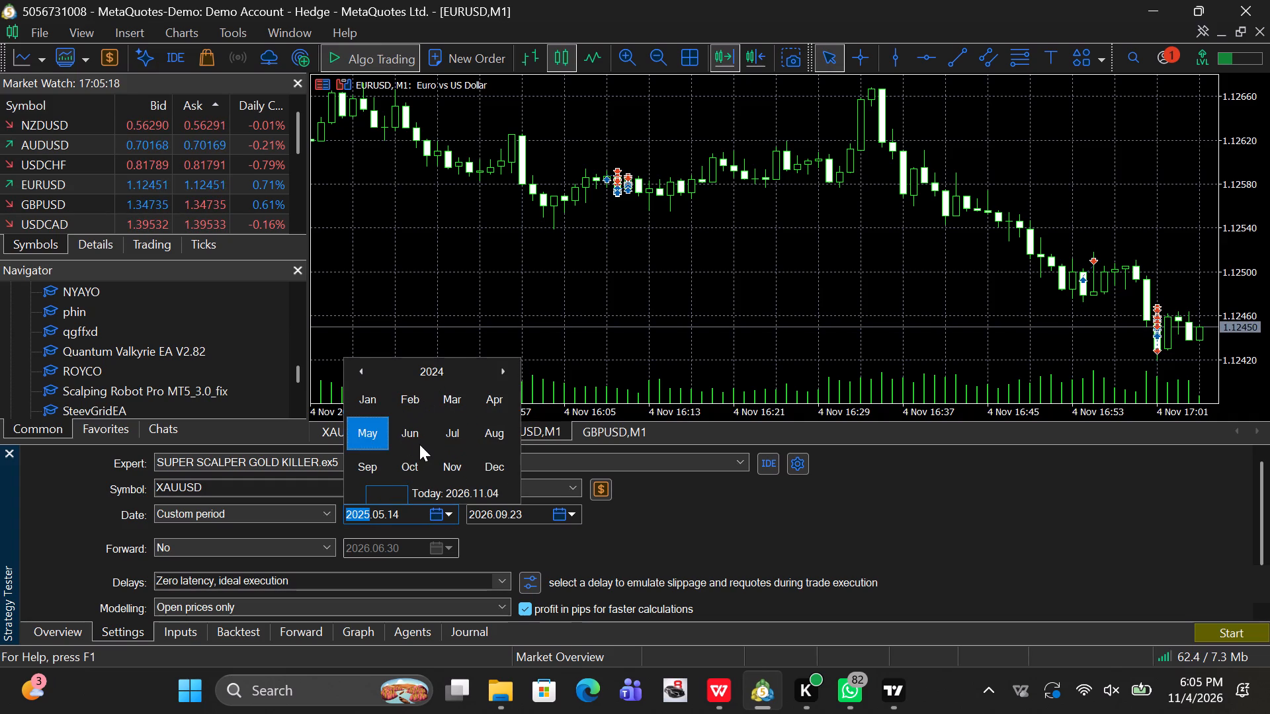
left_click(412, 458)
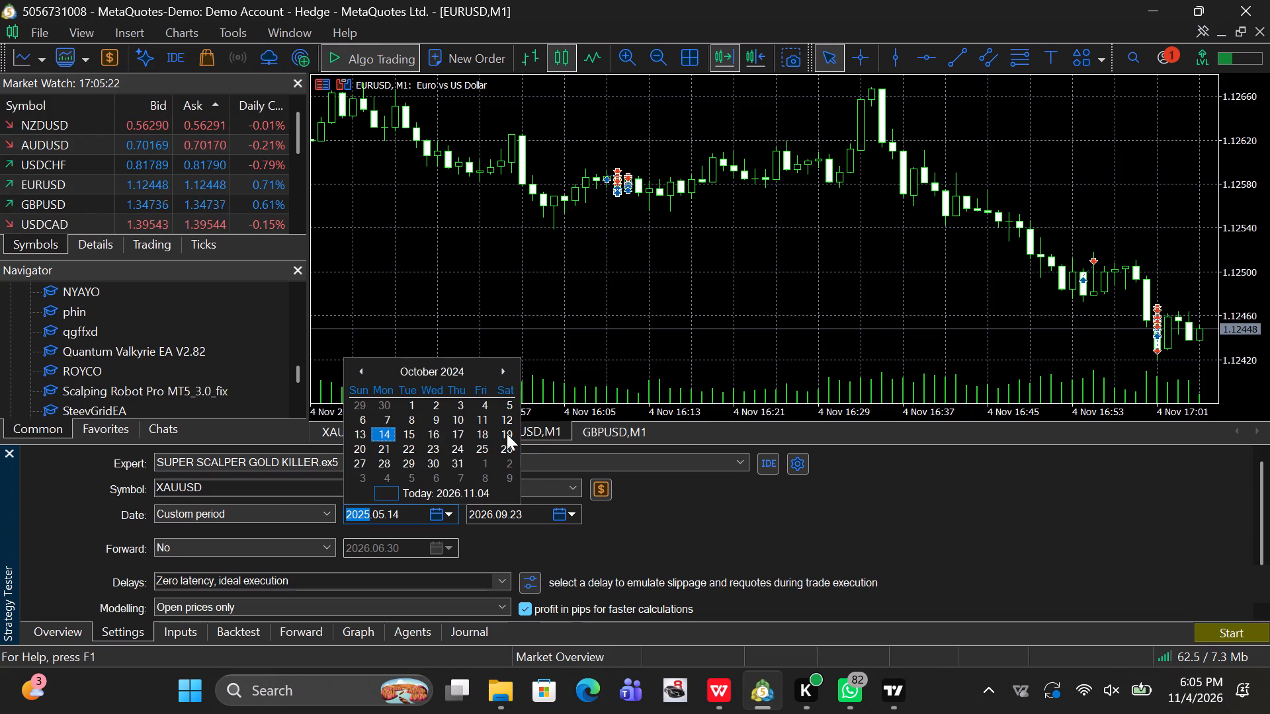
left_click(507, 434)
left_click(403, 529)
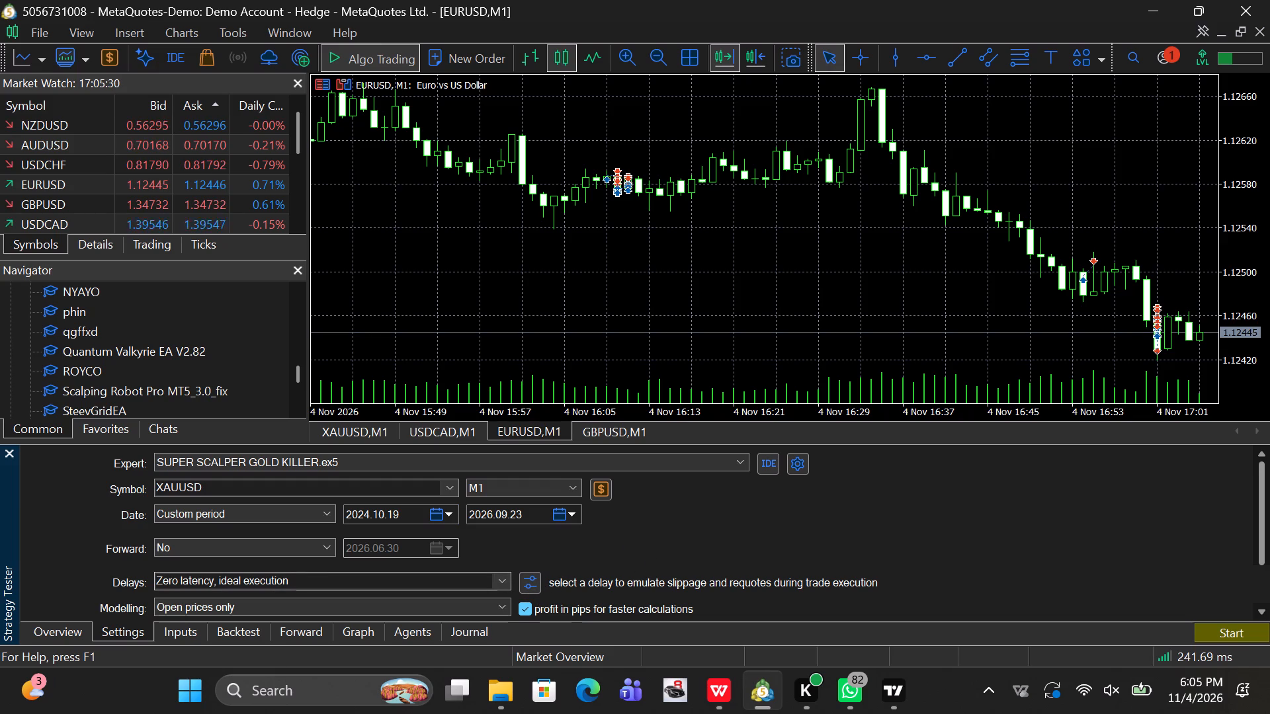
Look over the execution delay options and start the visual backtest of SUPER SCALPER GOLD KILLER on XAUUSD M1.
left_click(499, 580)
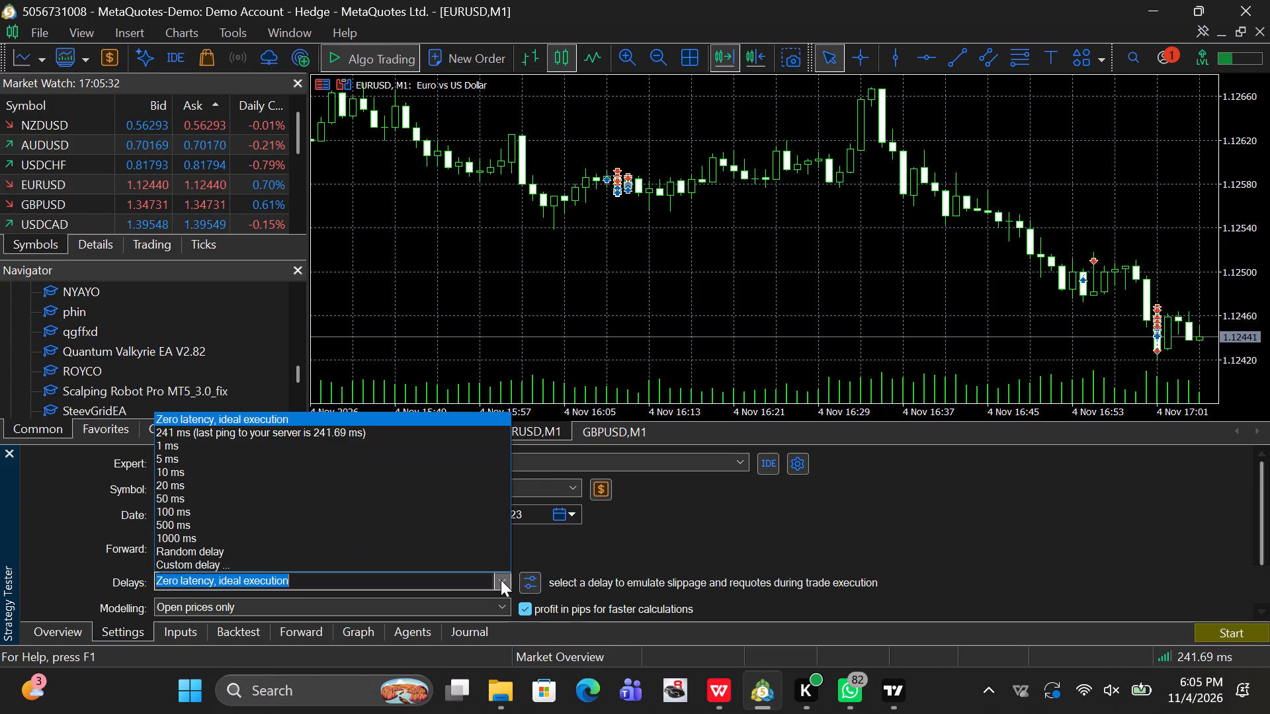
left_click(501, 580)
scroll(638, 548, "down", 3)
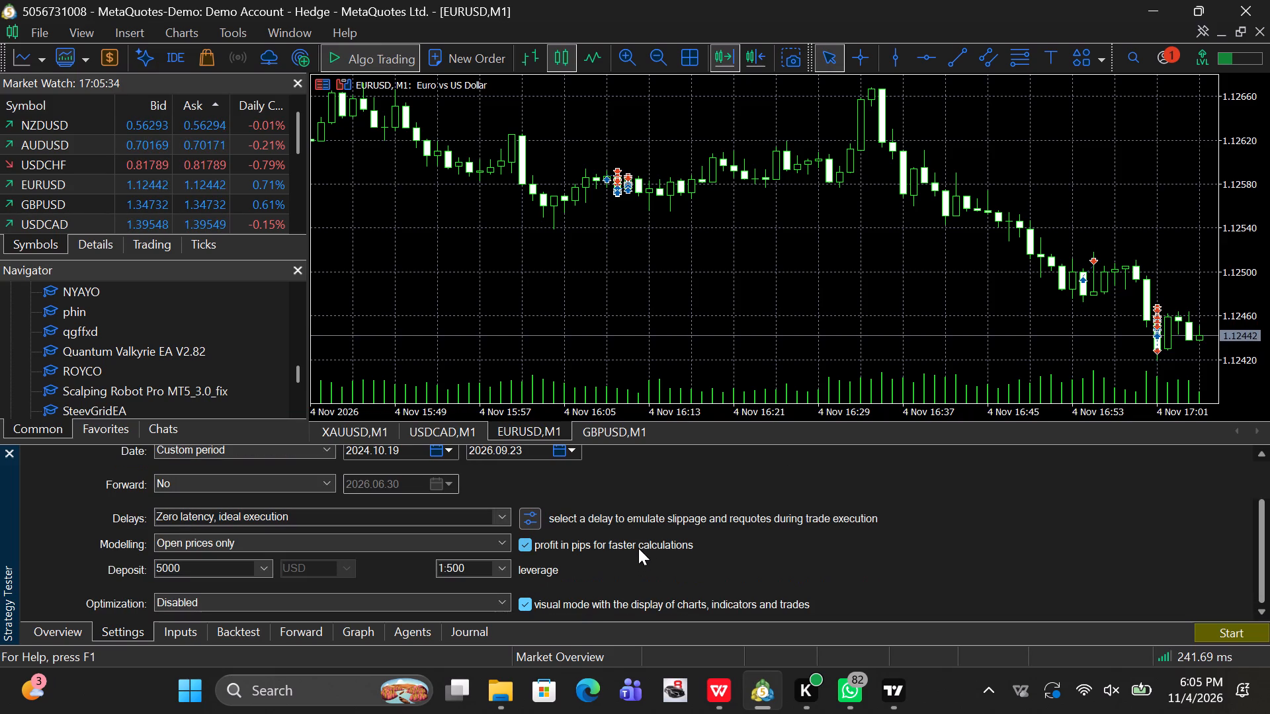
left_click(1245, 636)
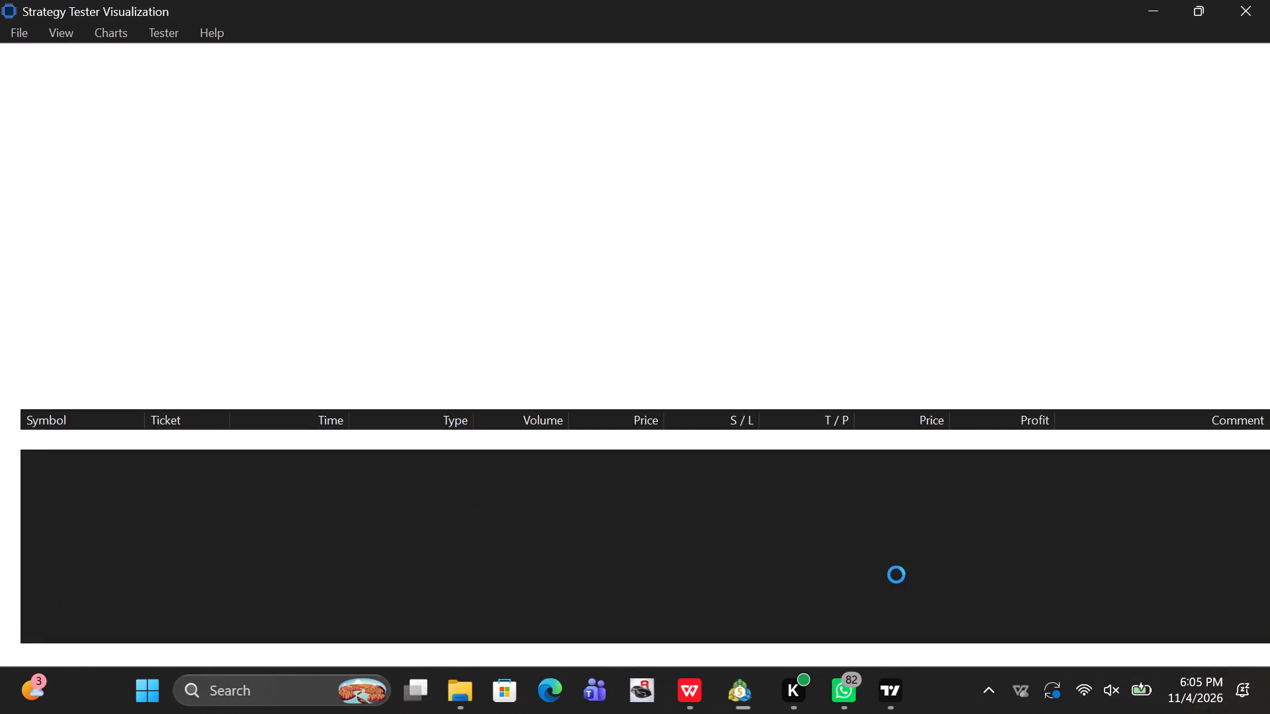
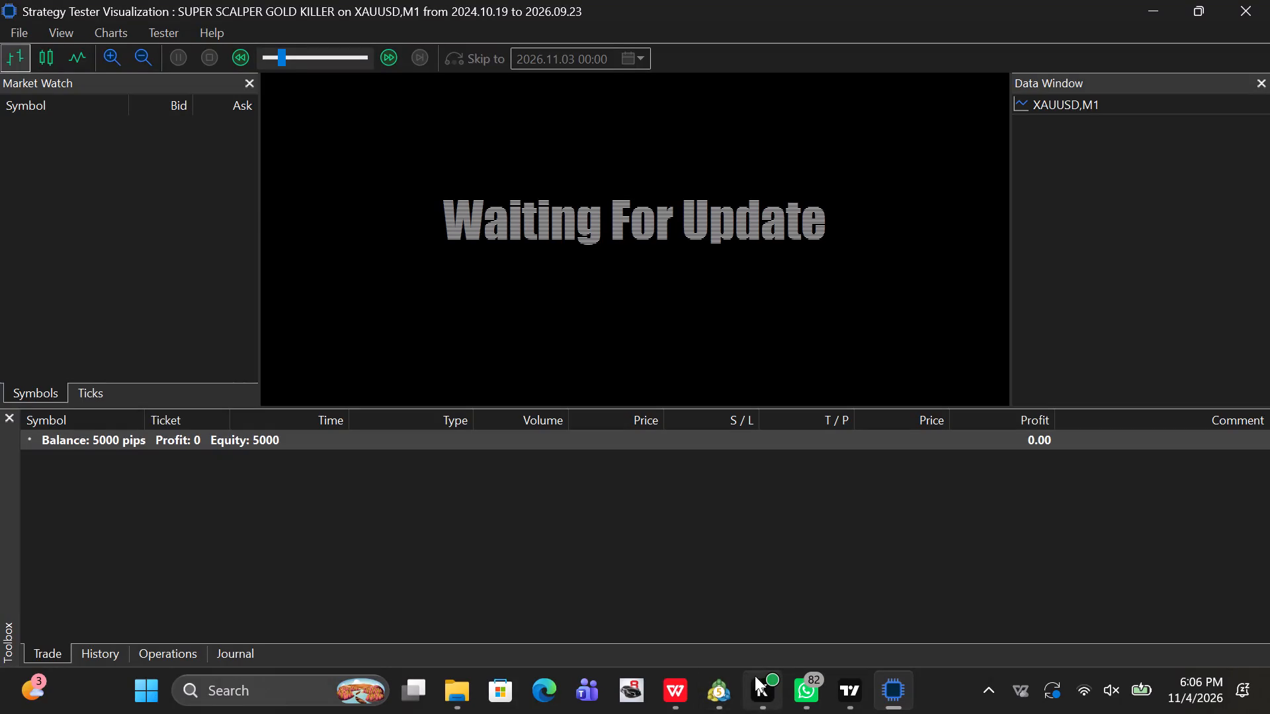
Switch to the MetaTrader 5 terminal, bring up the XAUUSD M1 chart and start the SUPER SCALPER GOLD KILLER backtest again.
left_click(724, 687)
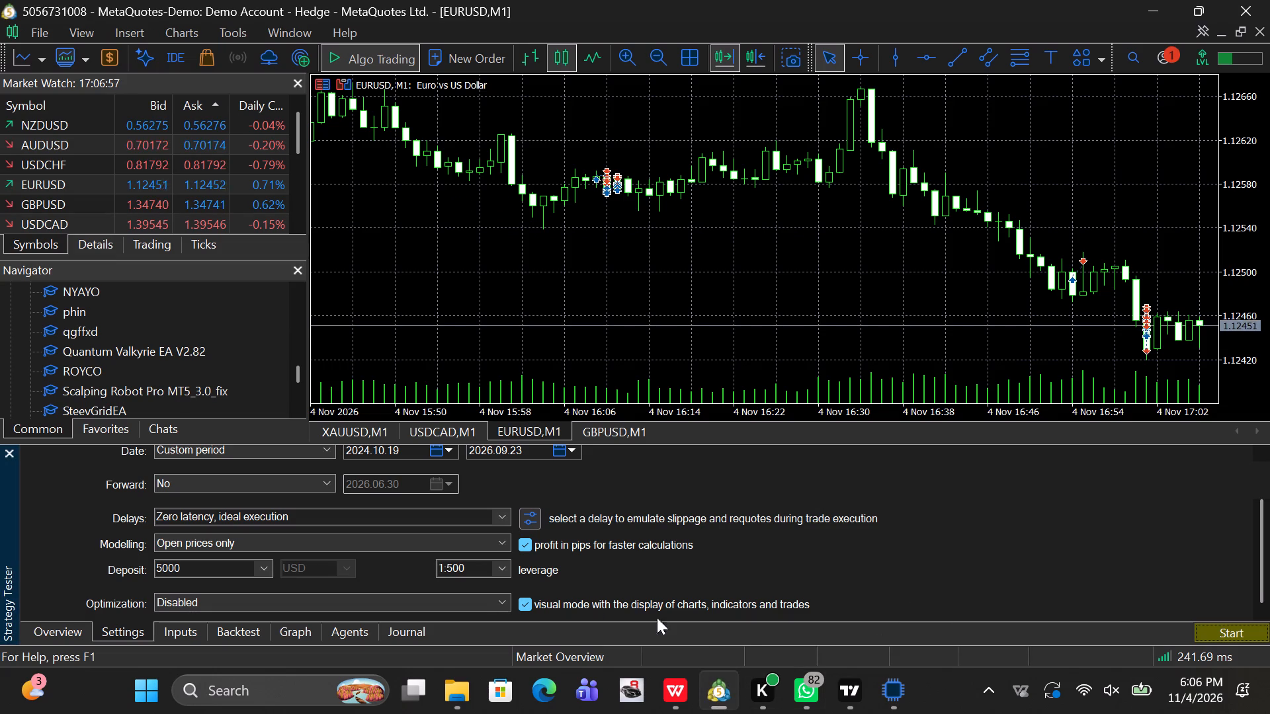
left_click(357, 424)
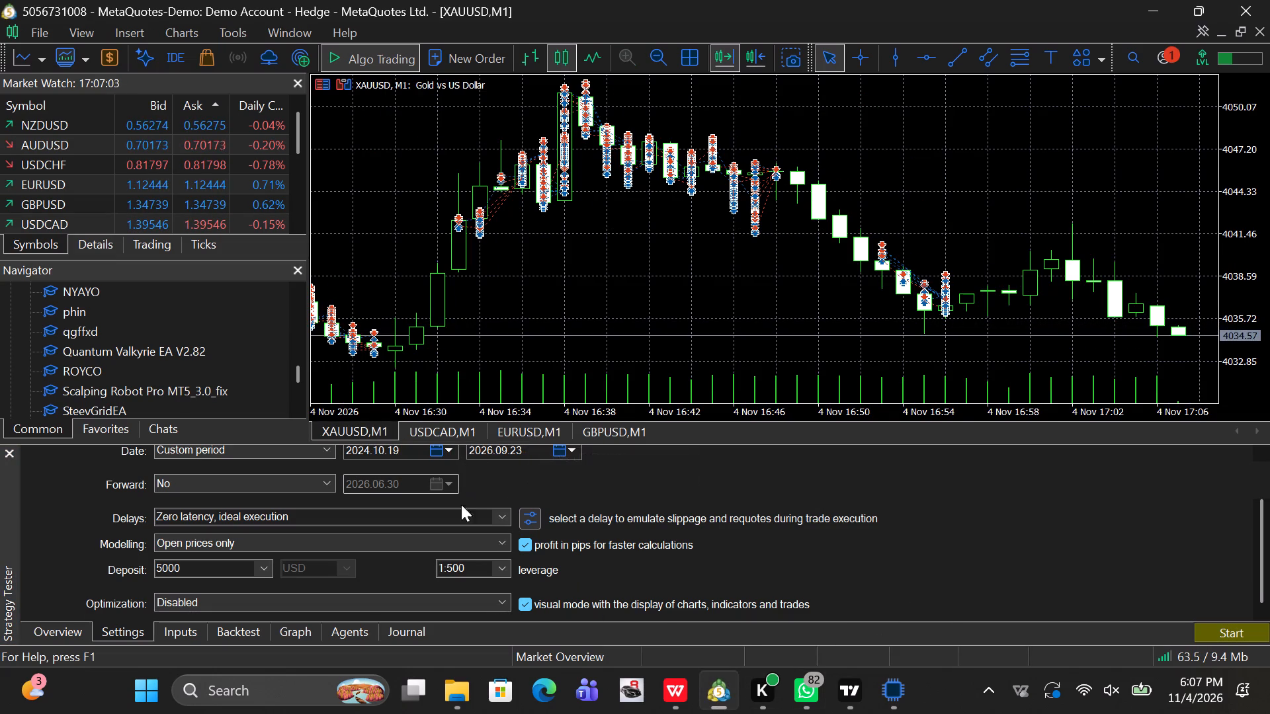
scroll(563, 484, "up", 4)
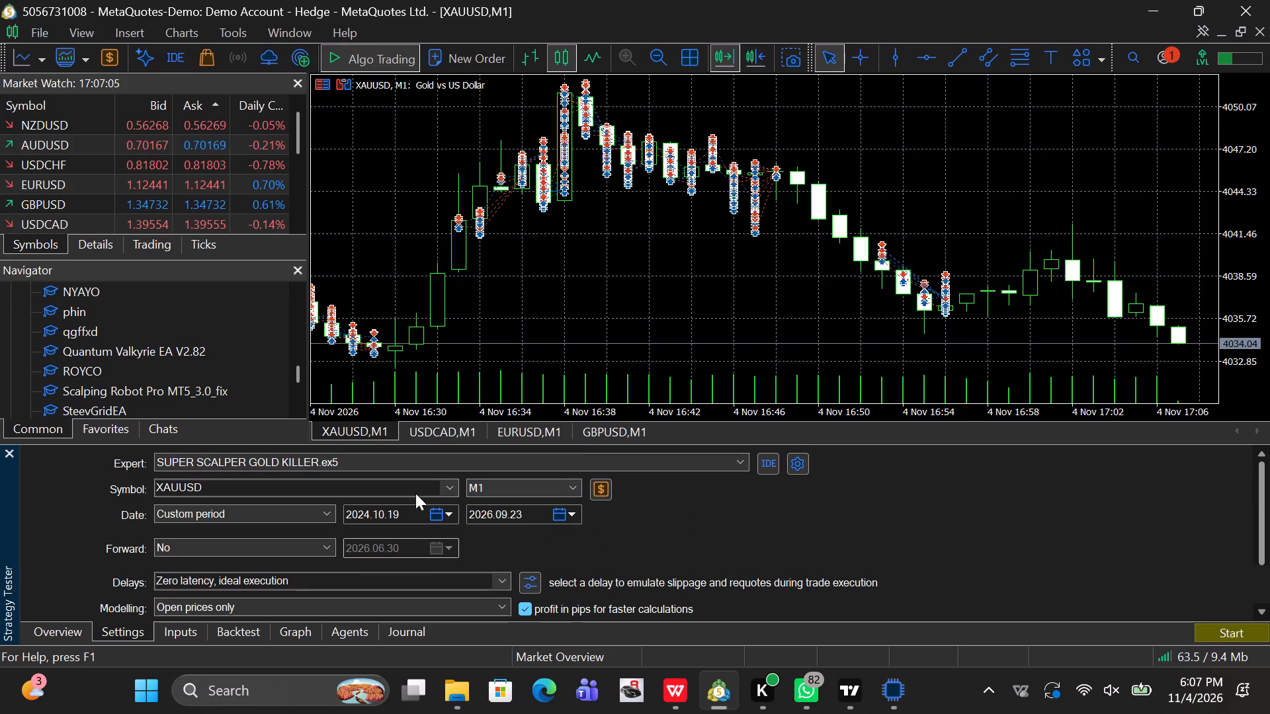
left_click(425, 431)
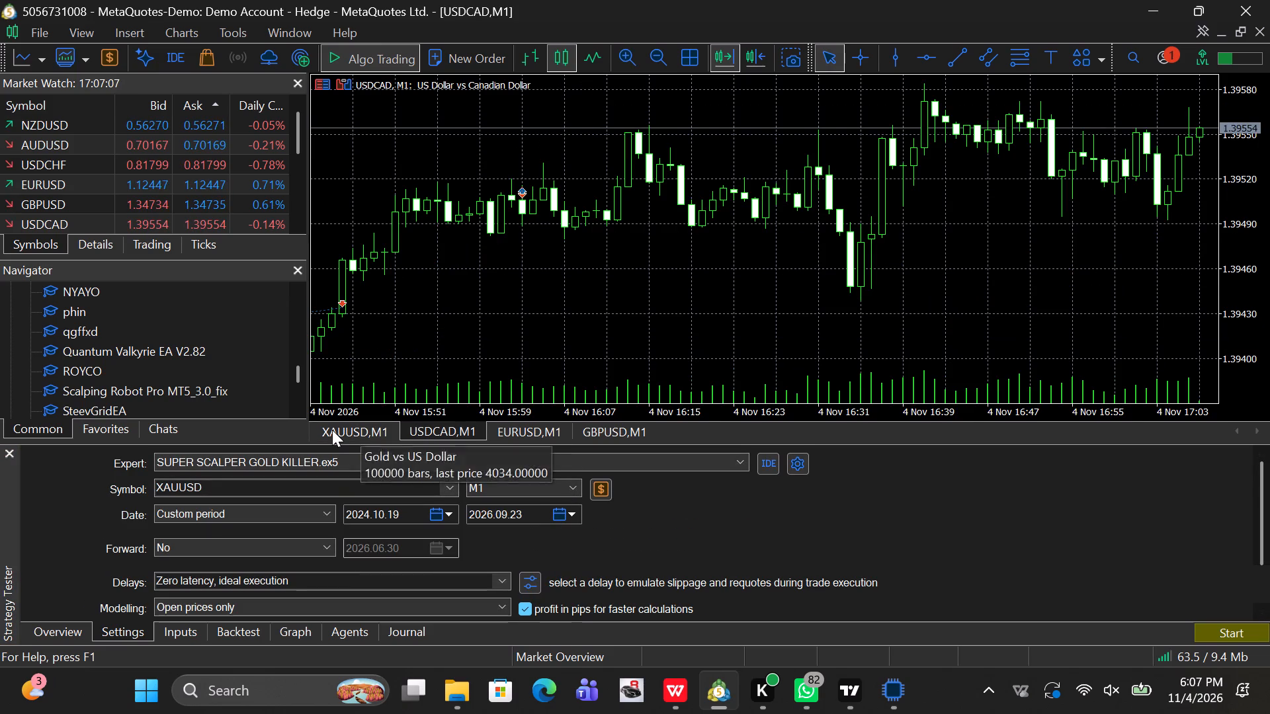
left_click(332, 430)
left_click(1206, 629)
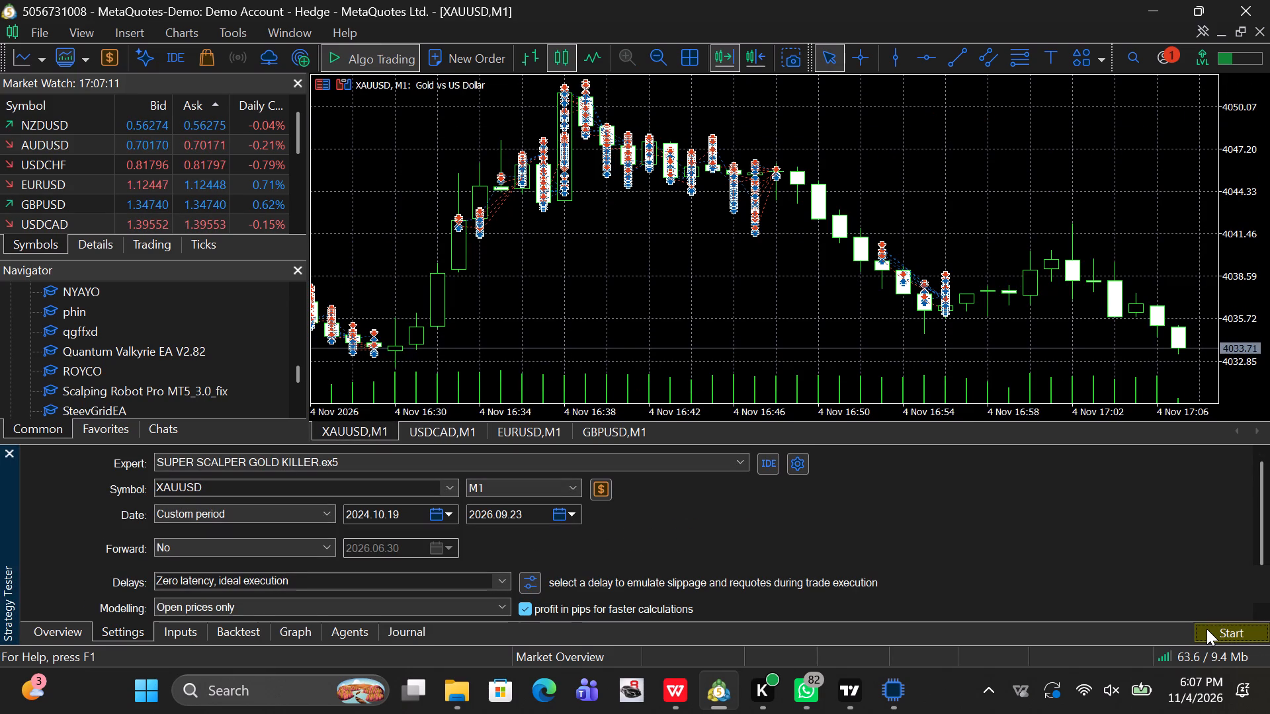
left_click(1206, 629)
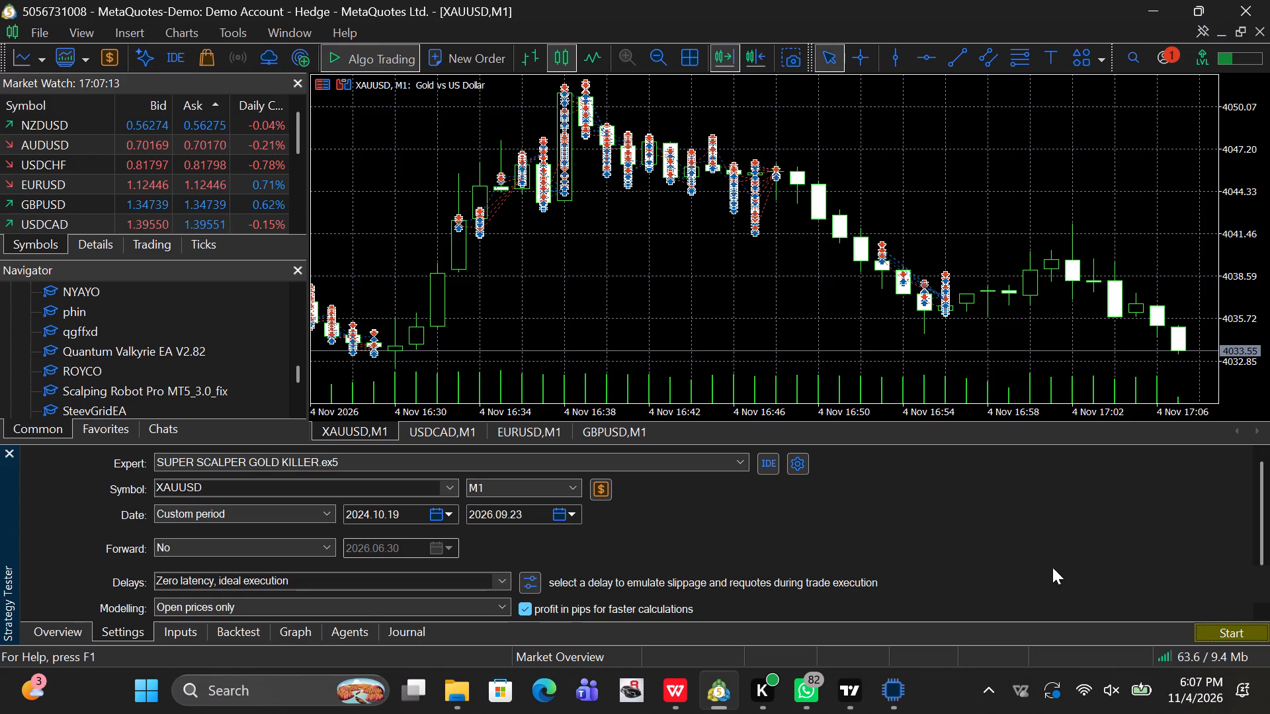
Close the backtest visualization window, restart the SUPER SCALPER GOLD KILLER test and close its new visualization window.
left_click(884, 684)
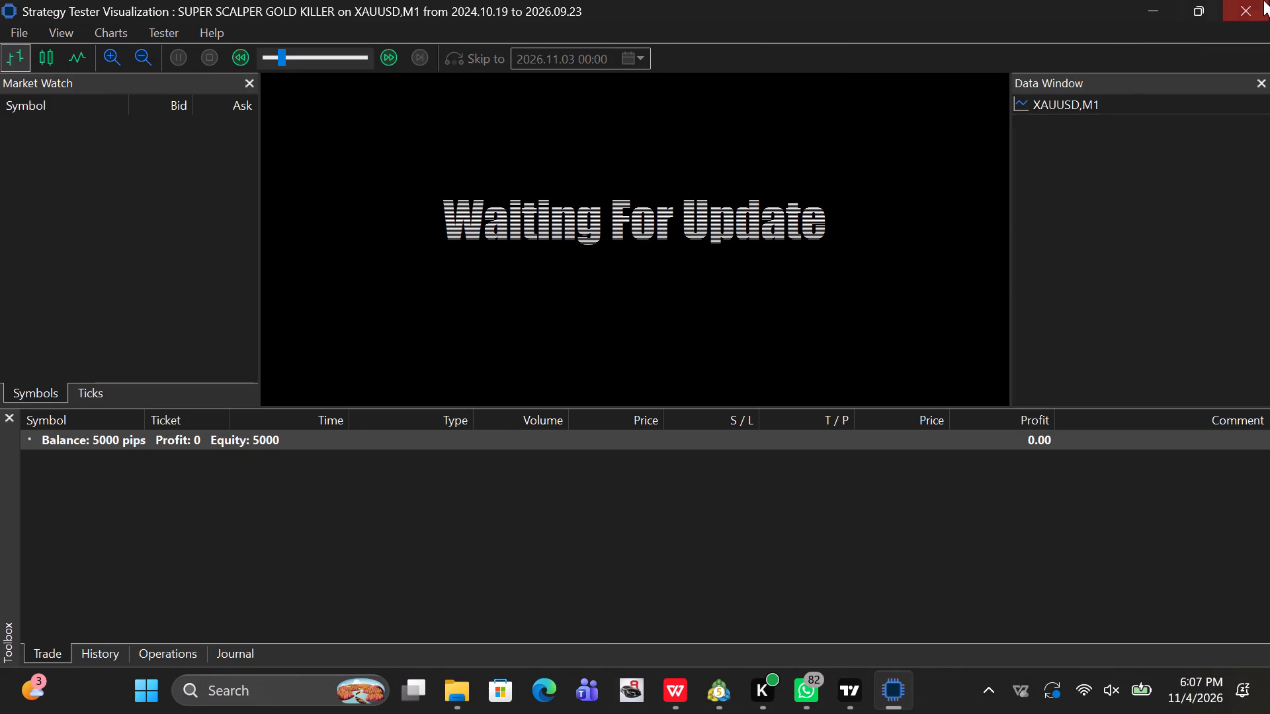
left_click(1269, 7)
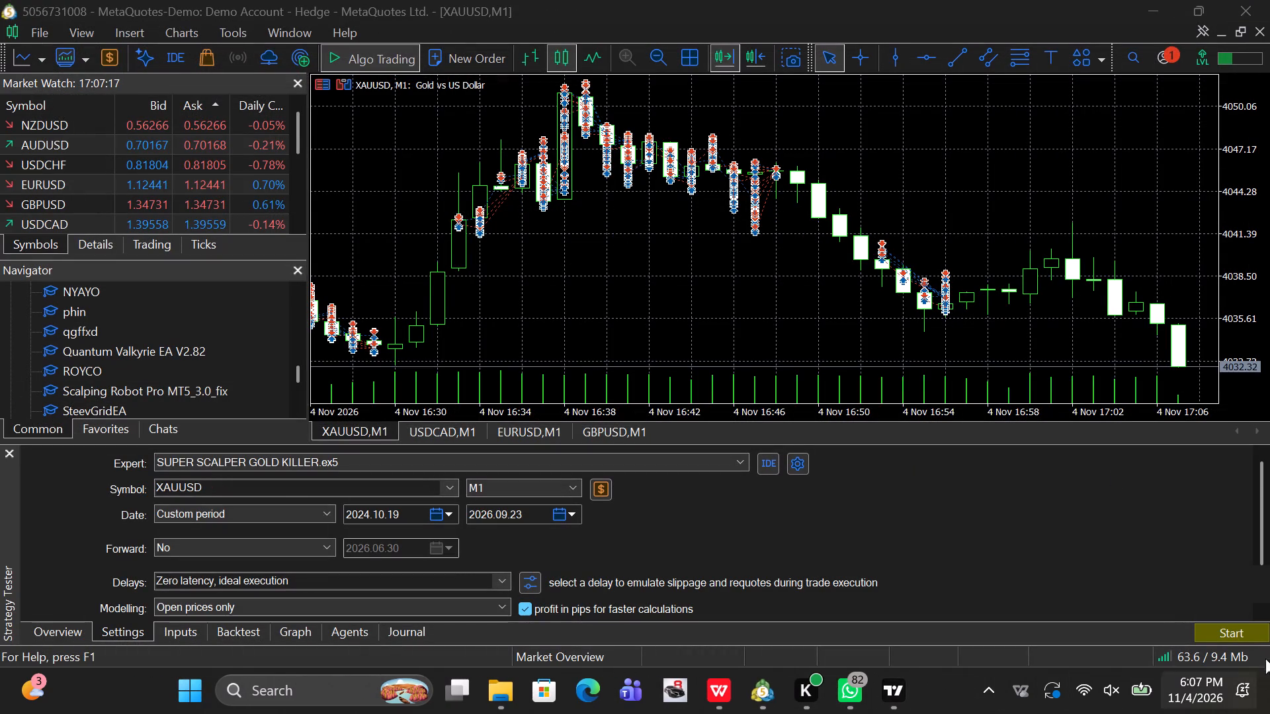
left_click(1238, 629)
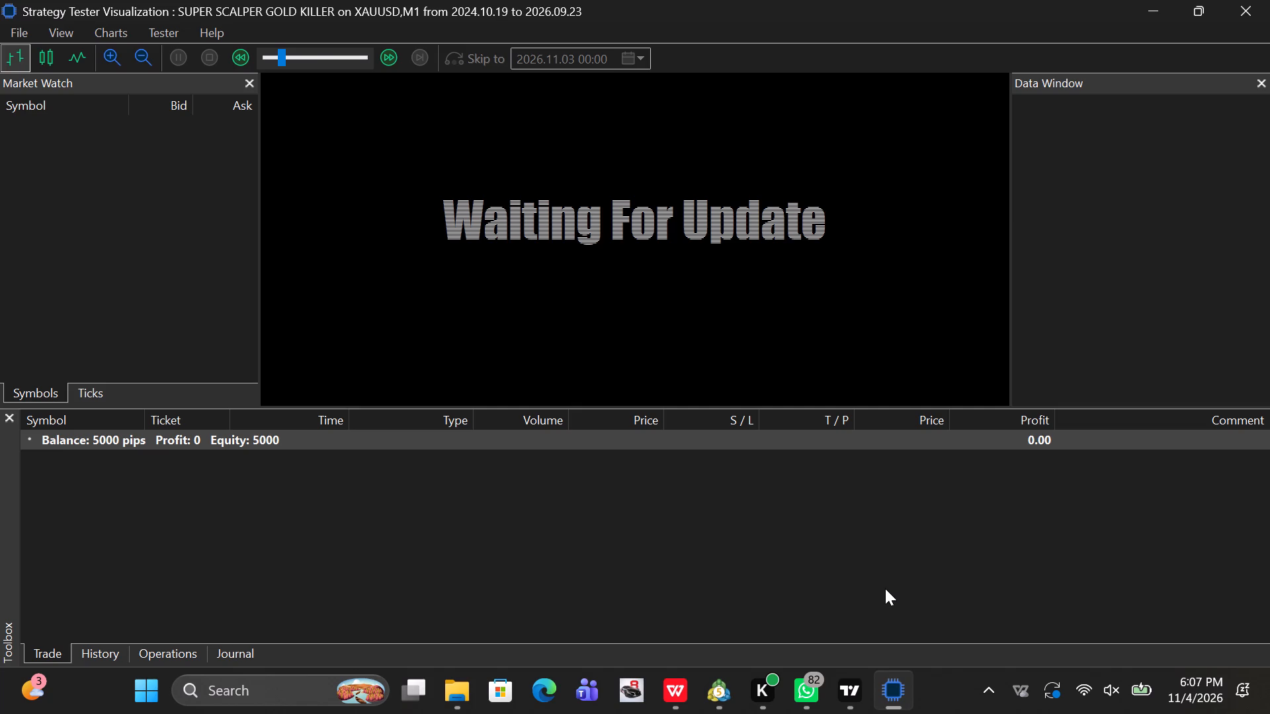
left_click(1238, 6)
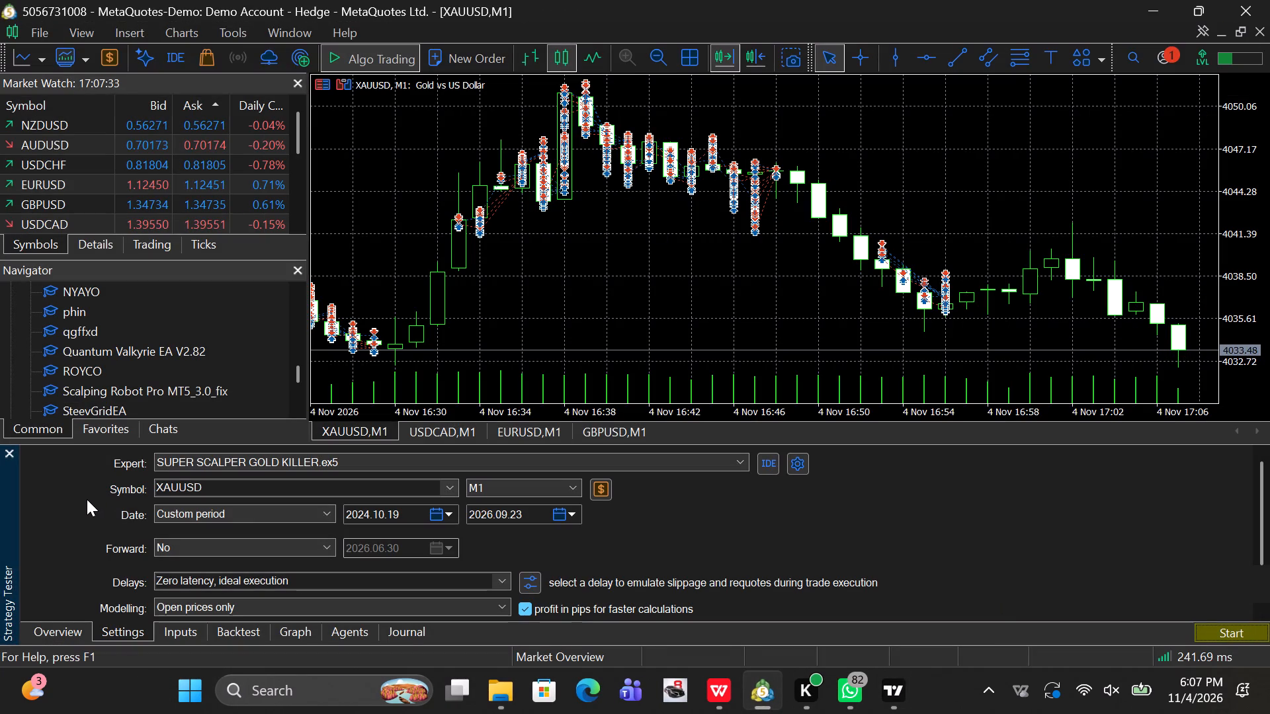
Set the backtest's initial deposit to 50.
scroll(86, 513, "down", 1)
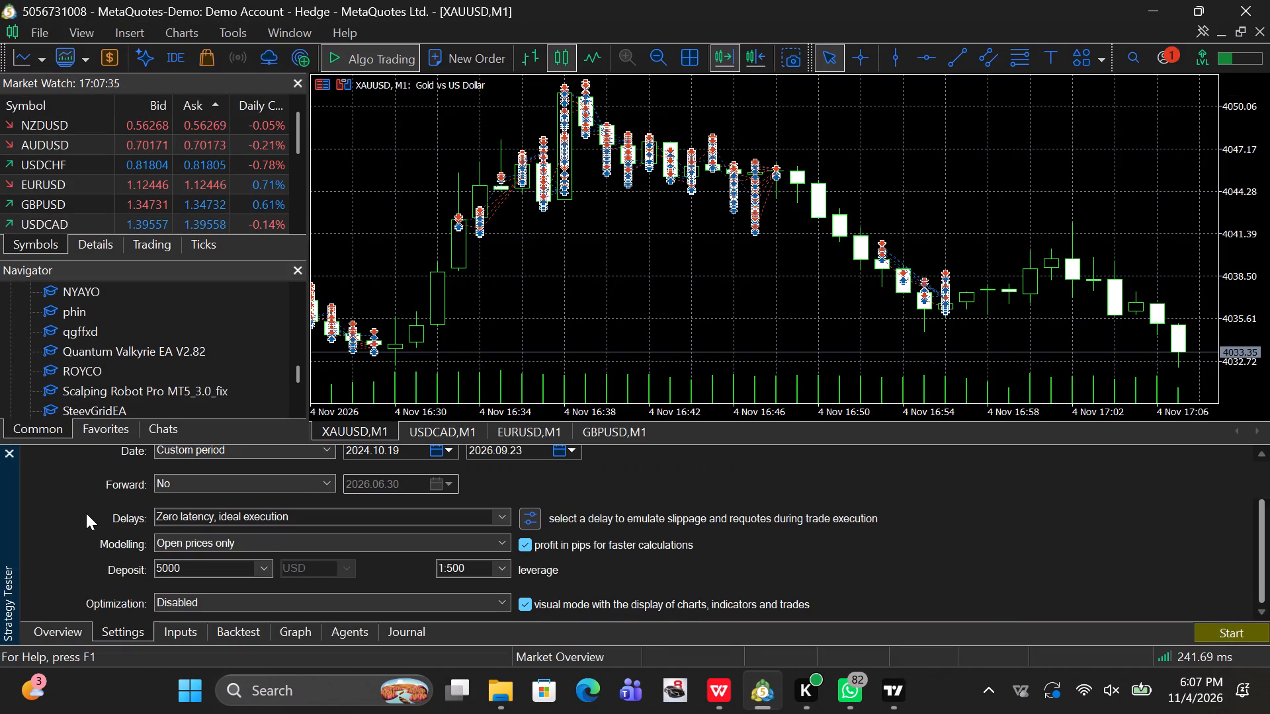
left_click(187, 559)
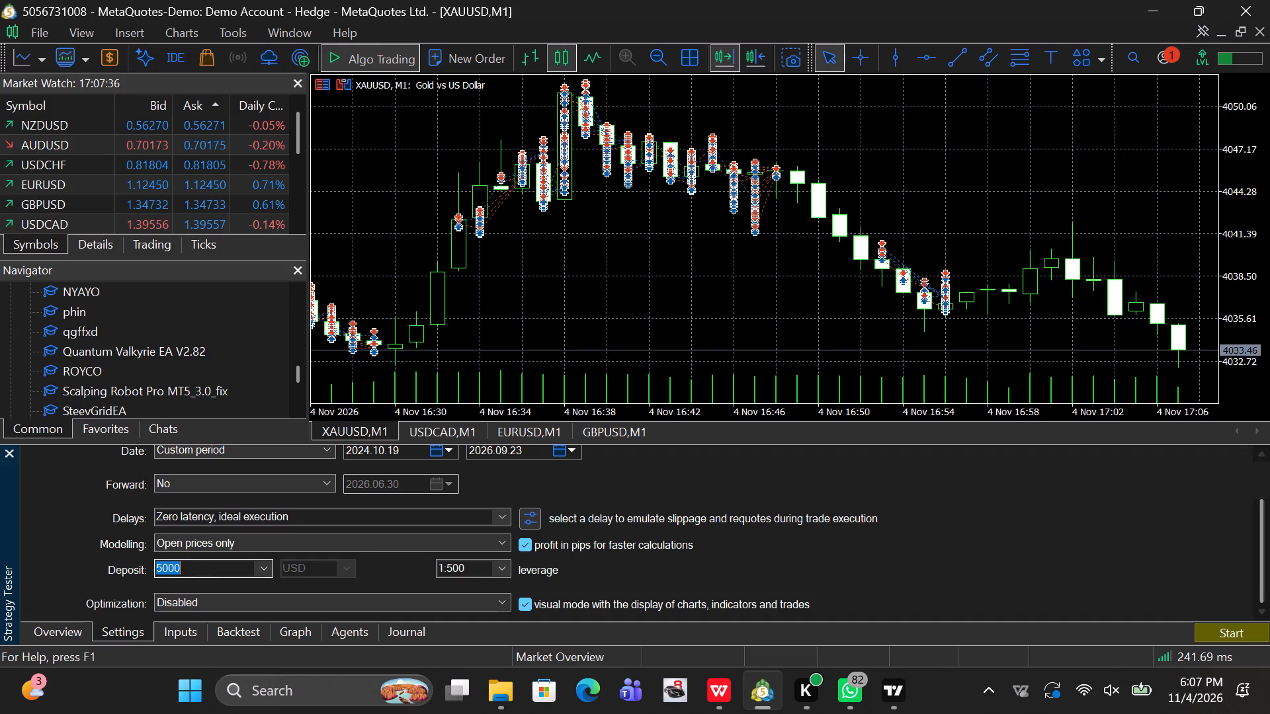
left_click(198, 573)
key("BackSpace")
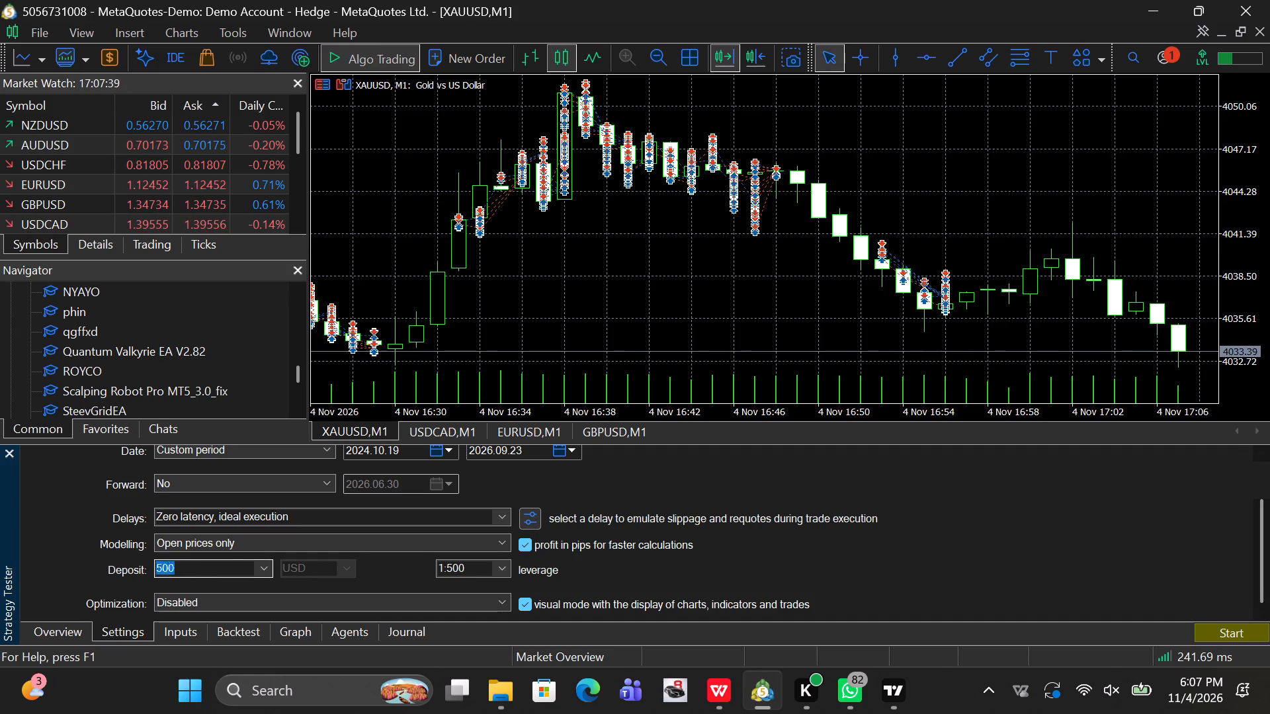
key("BackSpace")
left_click(76, 547)
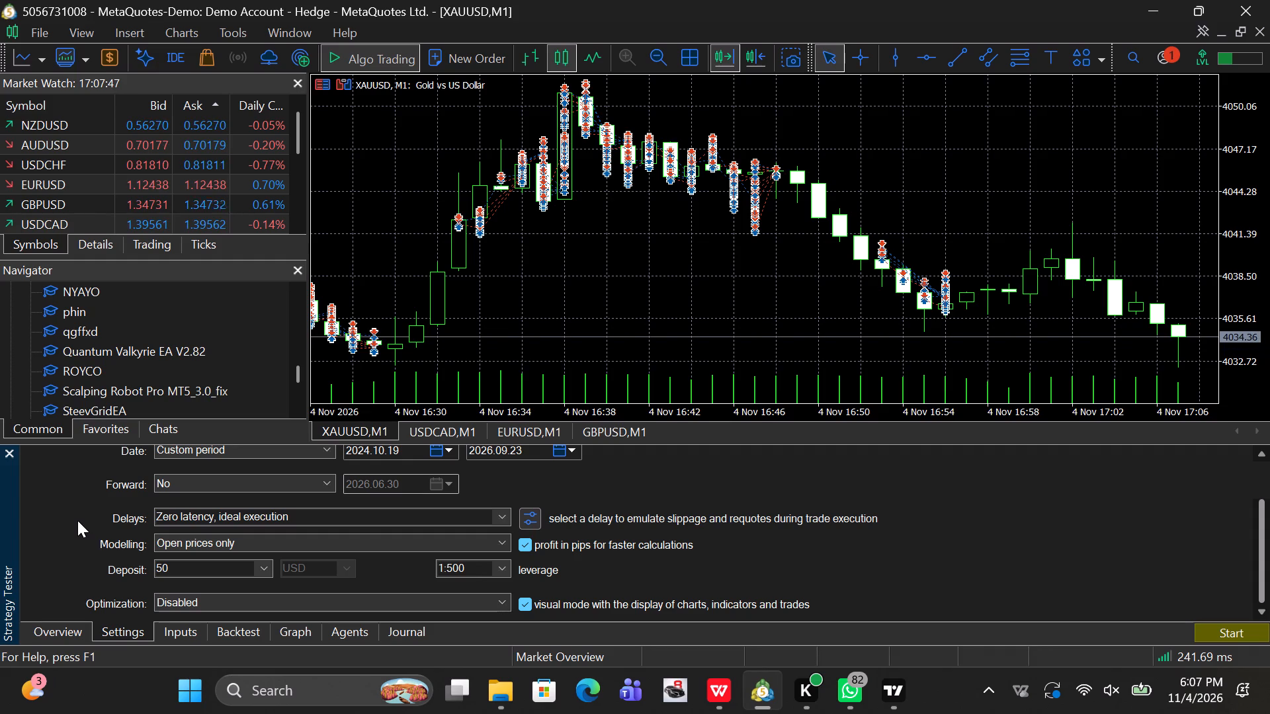
Examine the strategy tester's agents list and the journal entries of the recent SUPER SCALPER GOLD KILLER runs.
scroll(77, 520, "down", 1)
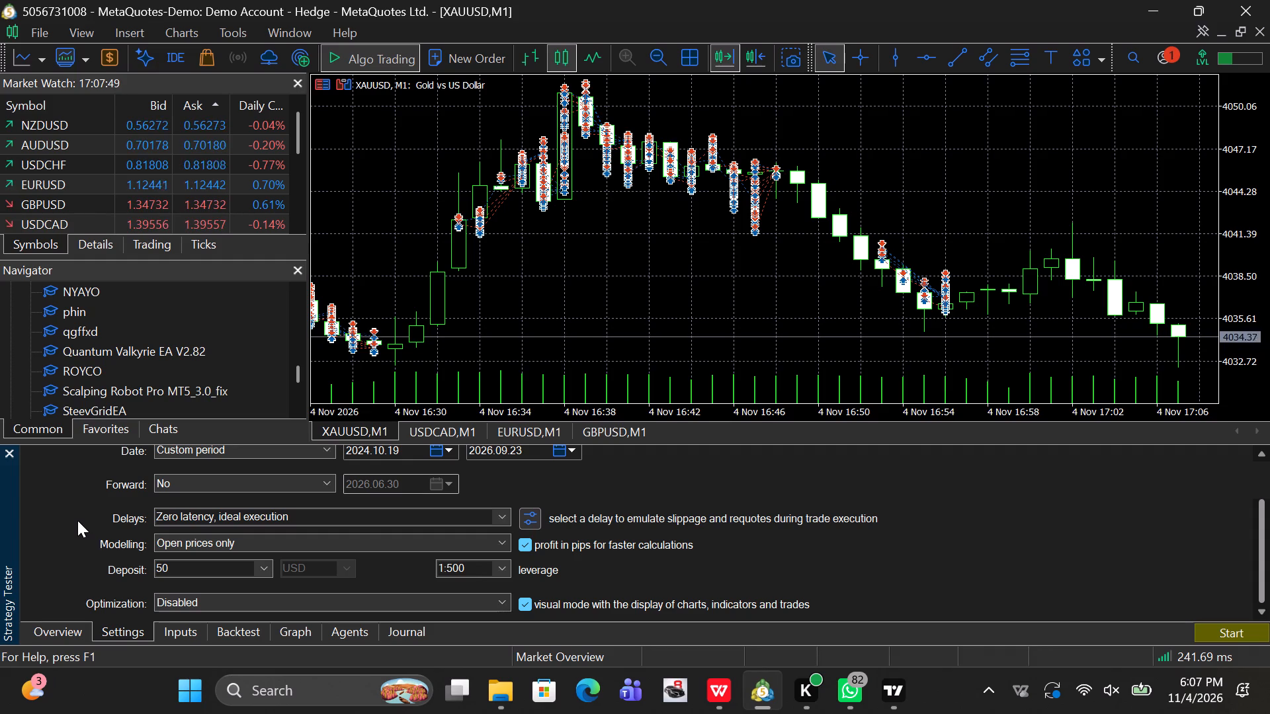
left_click(60, 629)
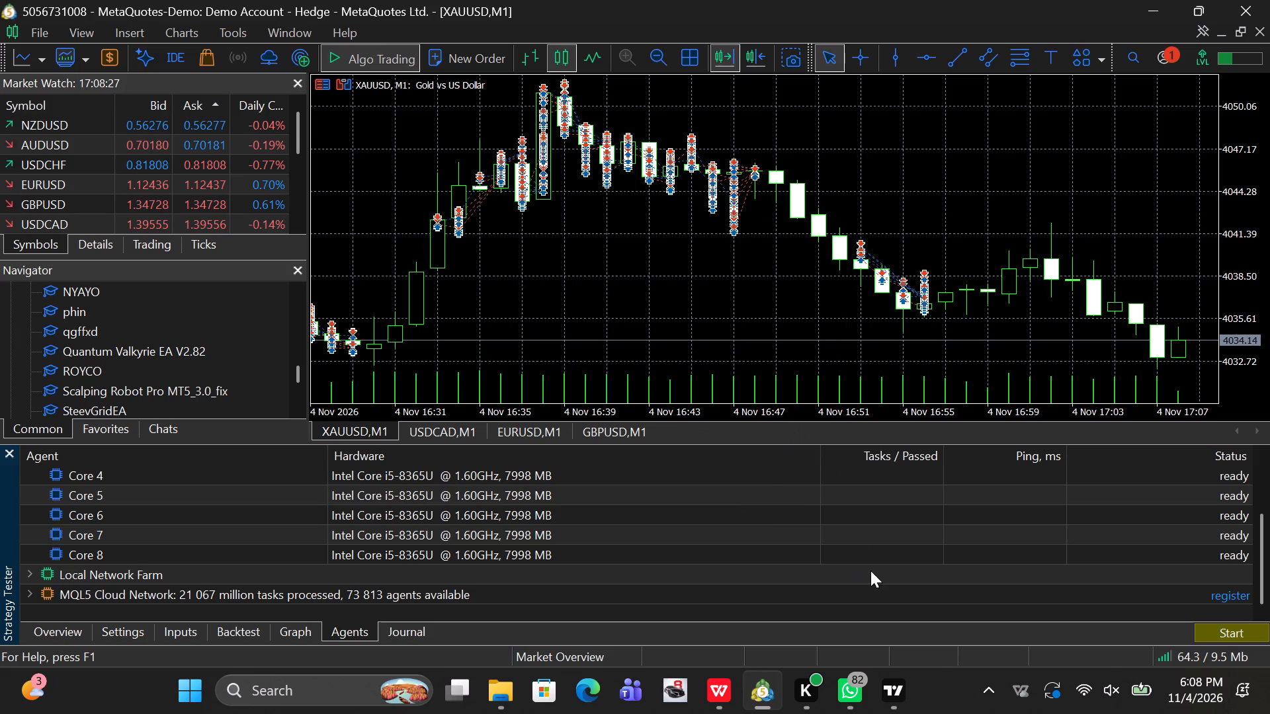
scroll(845, 532, "down", 2)
scroll(845, 532, "up", 4)
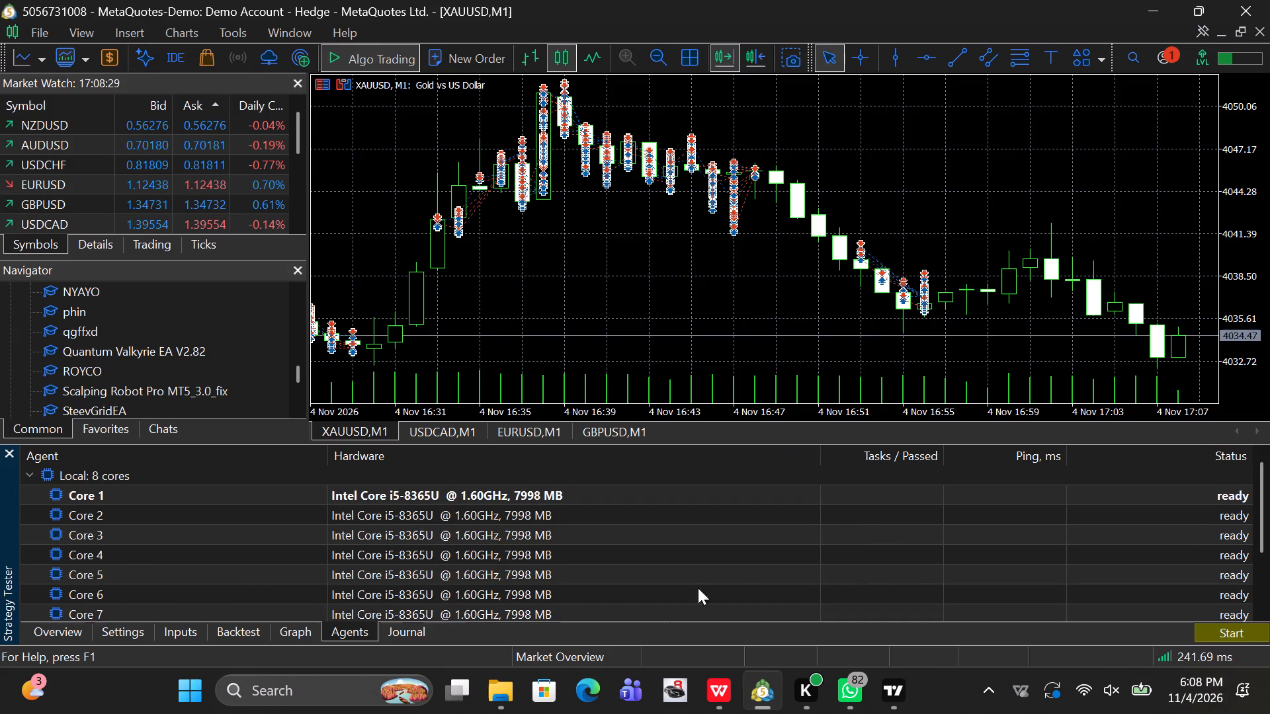
left_click(416, 637)
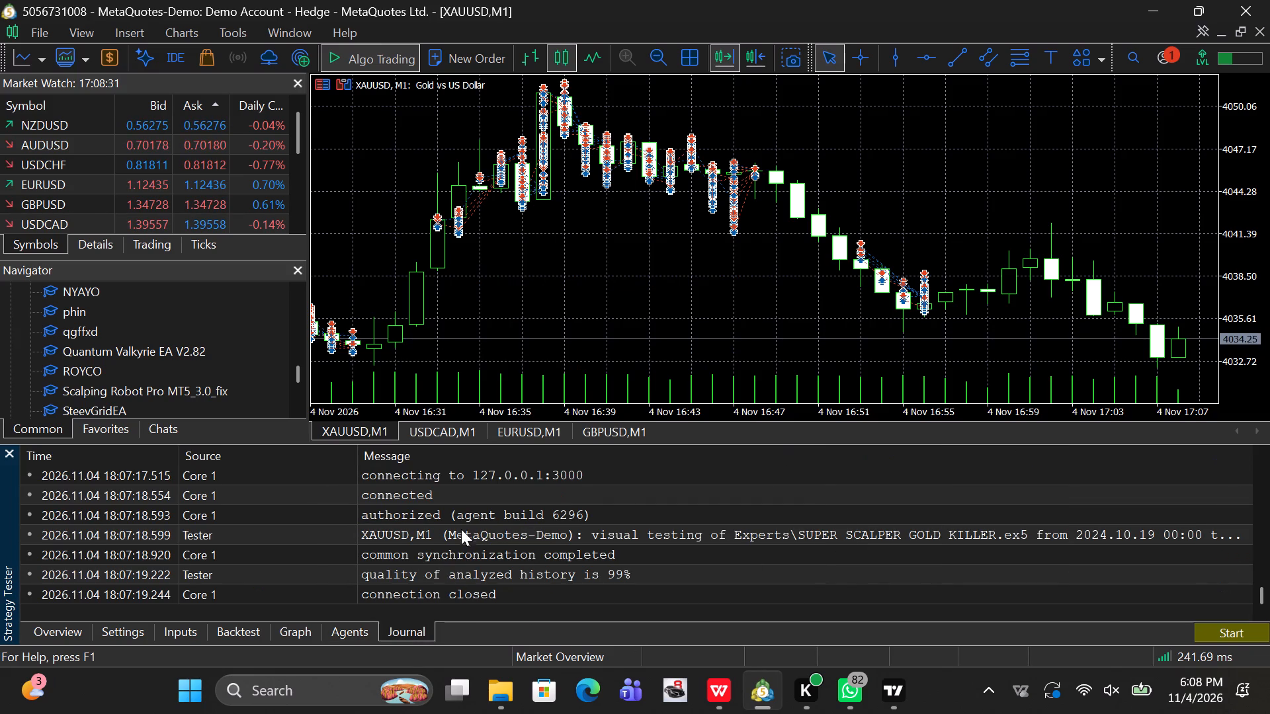
scroll(462, 525, "down", 4)
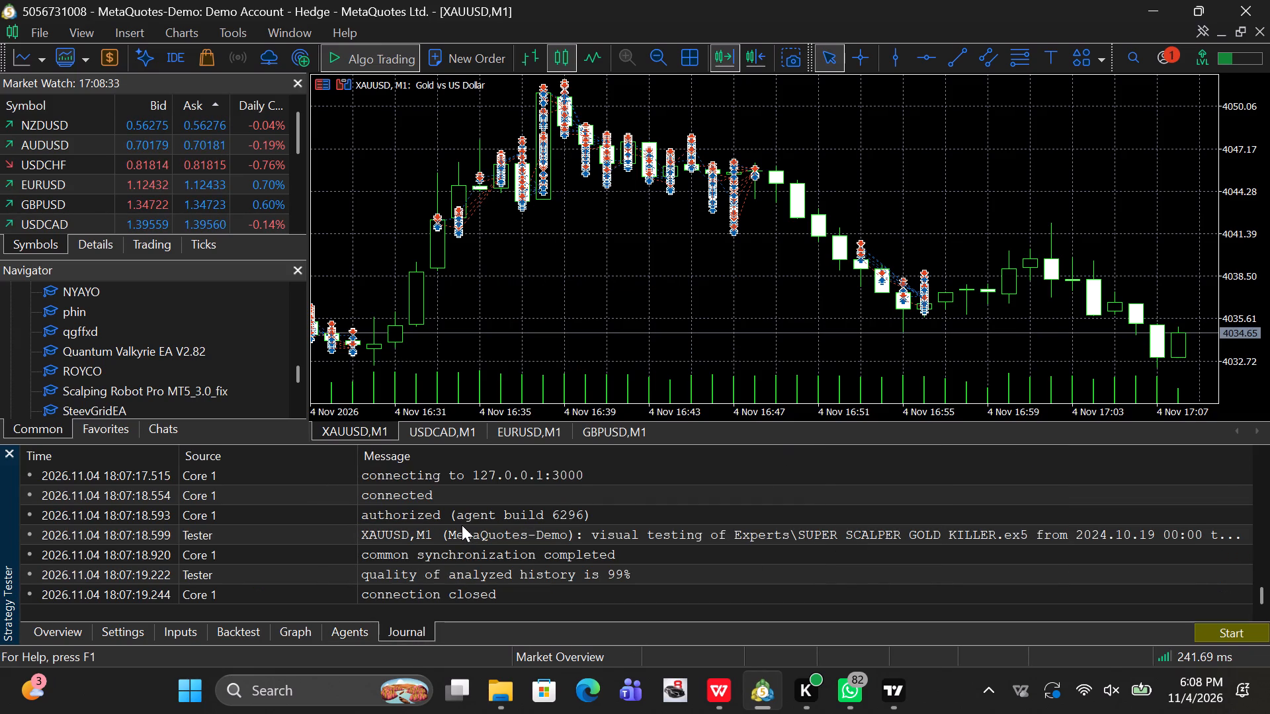
scroll(462, 525, "up", 7)
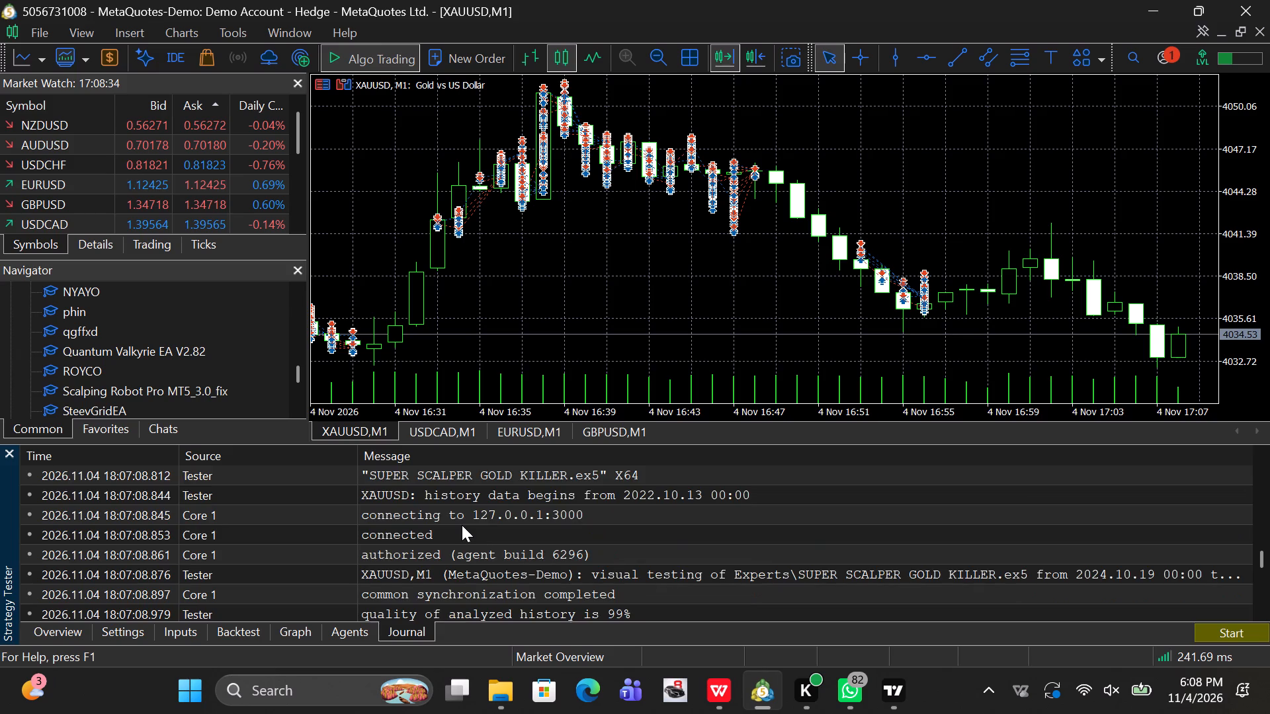
scroll(462, 525, "down", 9)
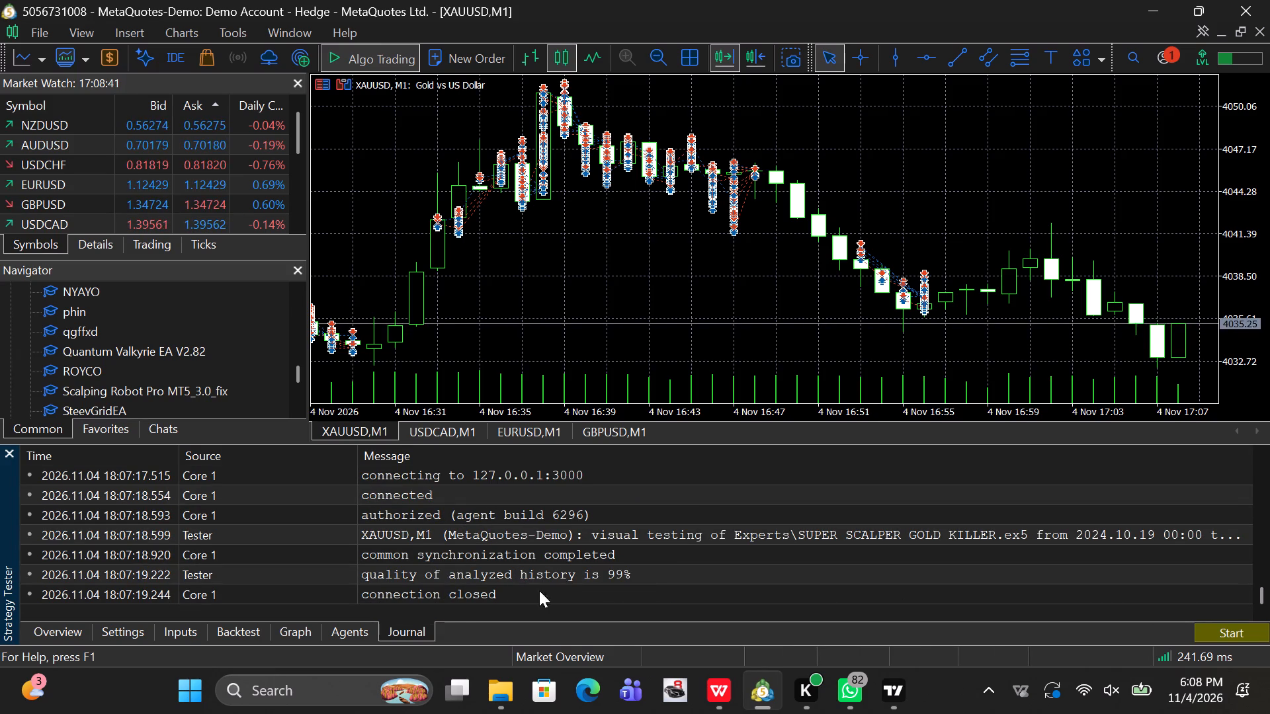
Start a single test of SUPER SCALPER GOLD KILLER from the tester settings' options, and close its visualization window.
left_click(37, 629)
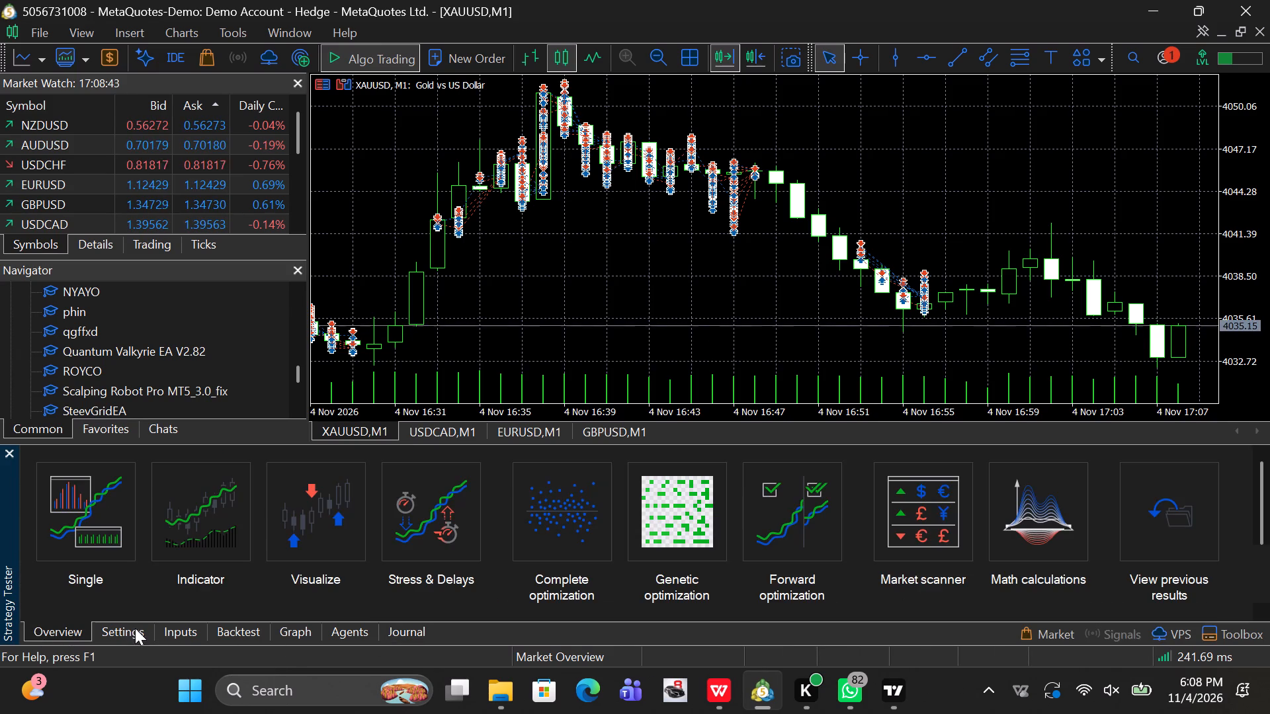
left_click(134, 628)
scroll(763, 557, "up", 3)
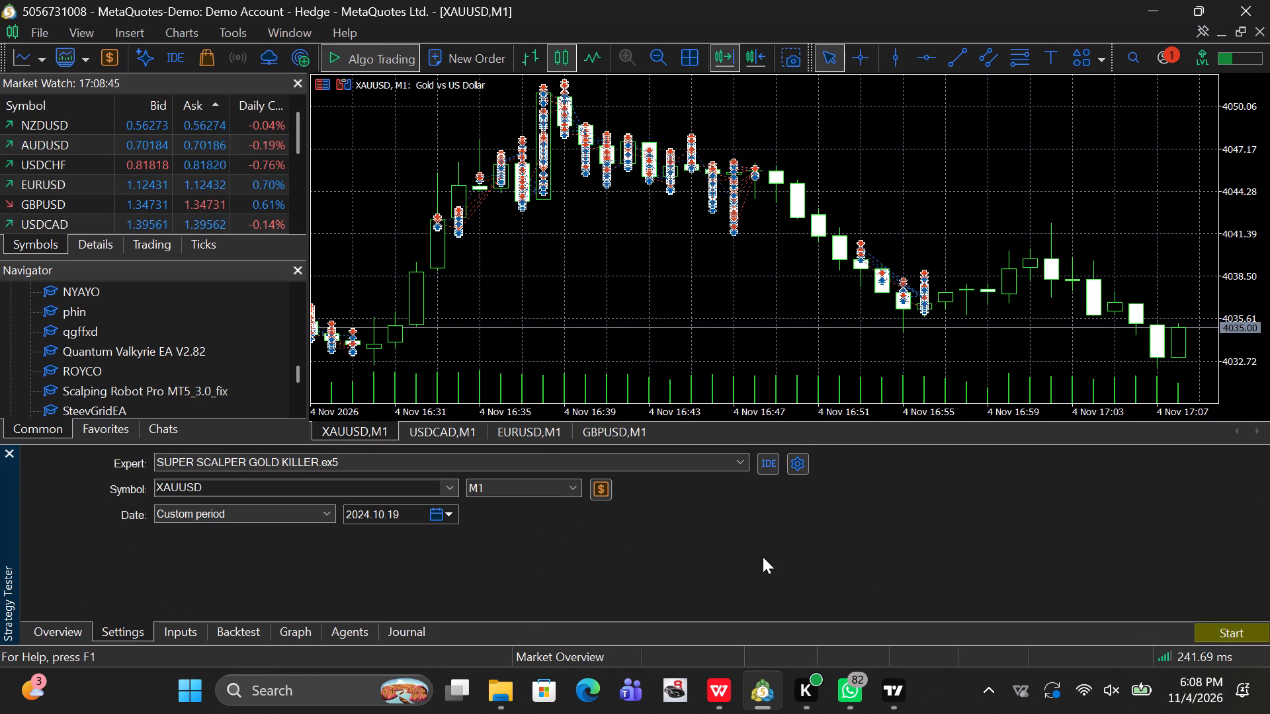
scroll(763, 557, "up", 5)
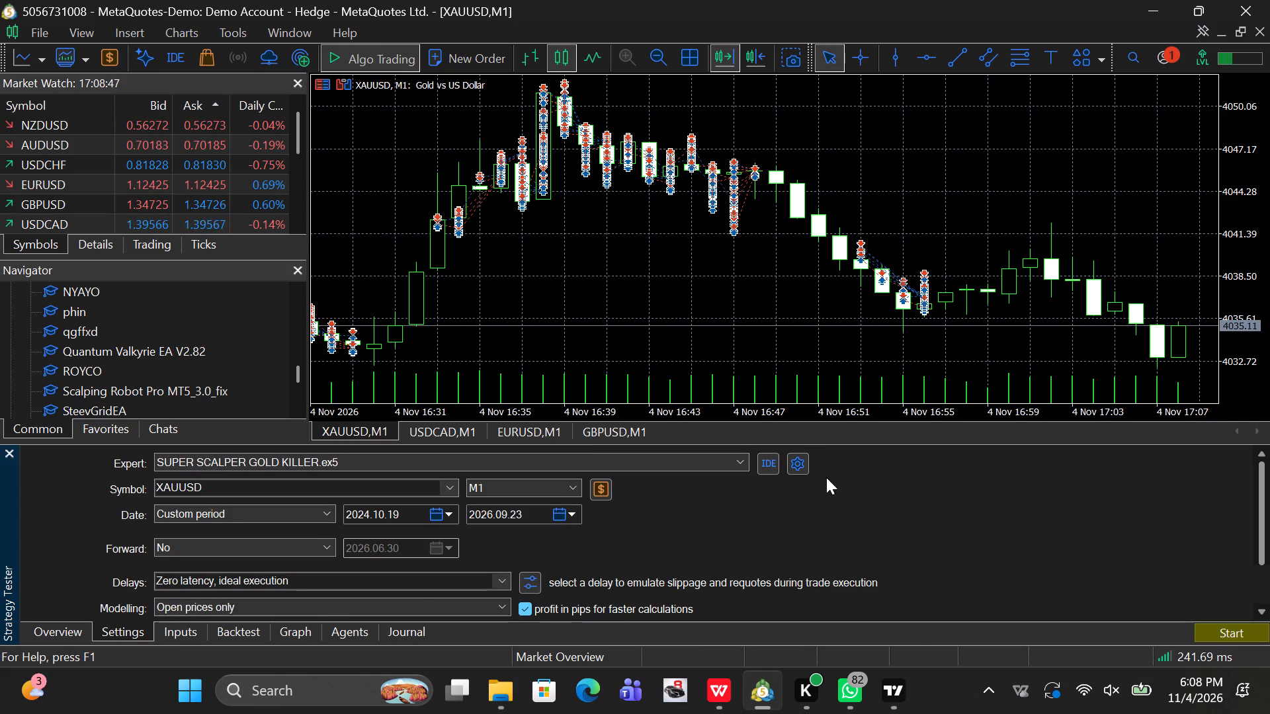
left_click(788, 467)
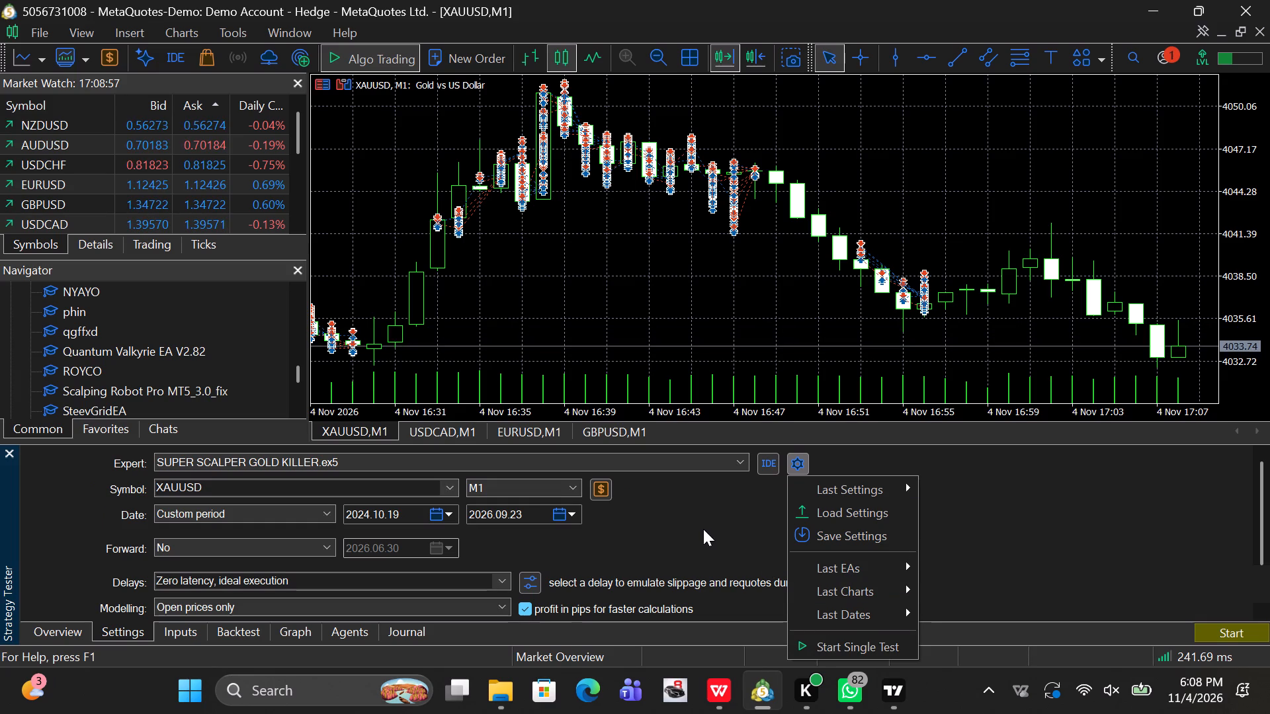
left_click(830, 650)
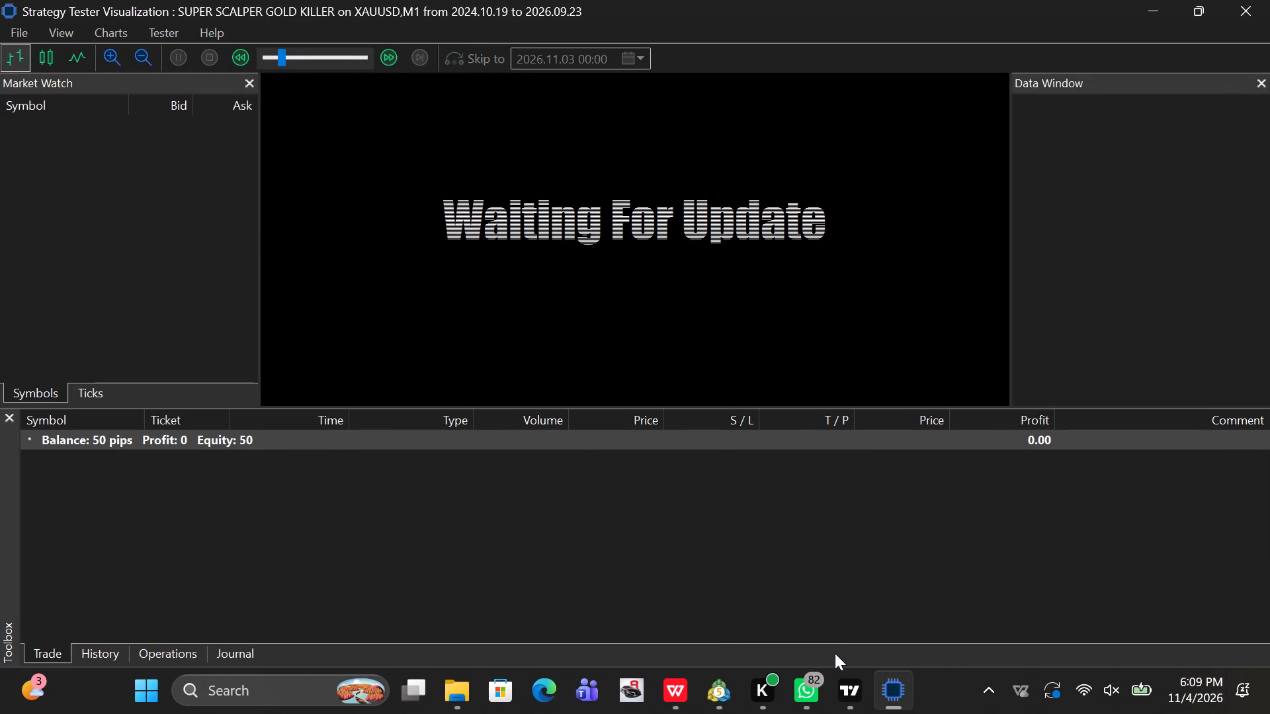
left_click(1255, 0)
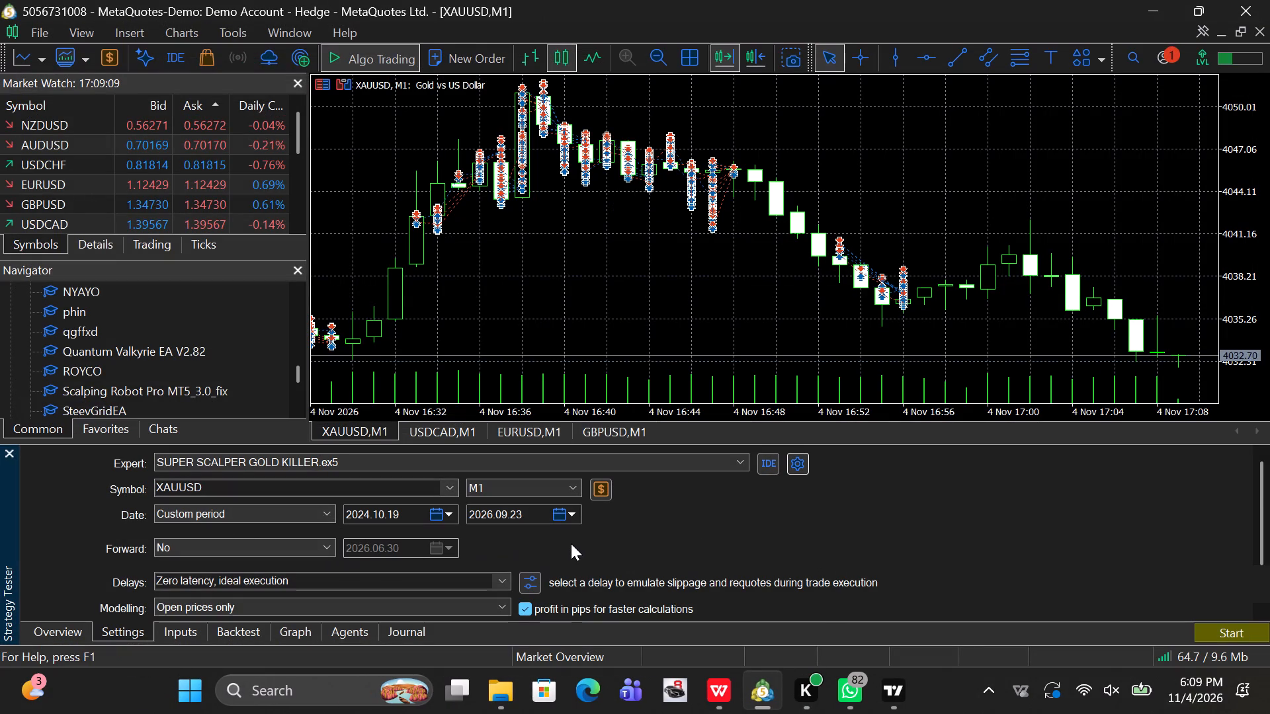
Look over the backtest settings and start the visual backtest of SUPER SCALPER GOLD KILLER on XAUUSD M1 again.
scroll(574, 543, "down", 3)
scroll(574, 543, "up", 5)
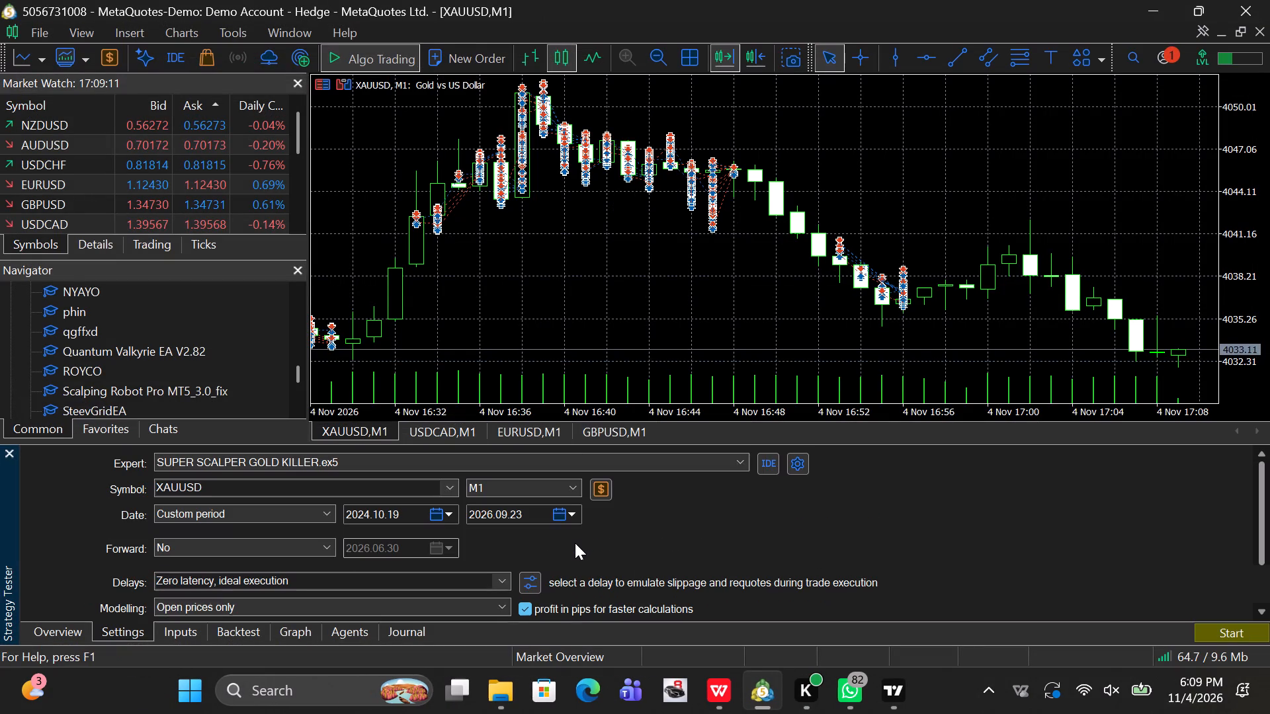
scroll(575, 543, "up", 2)
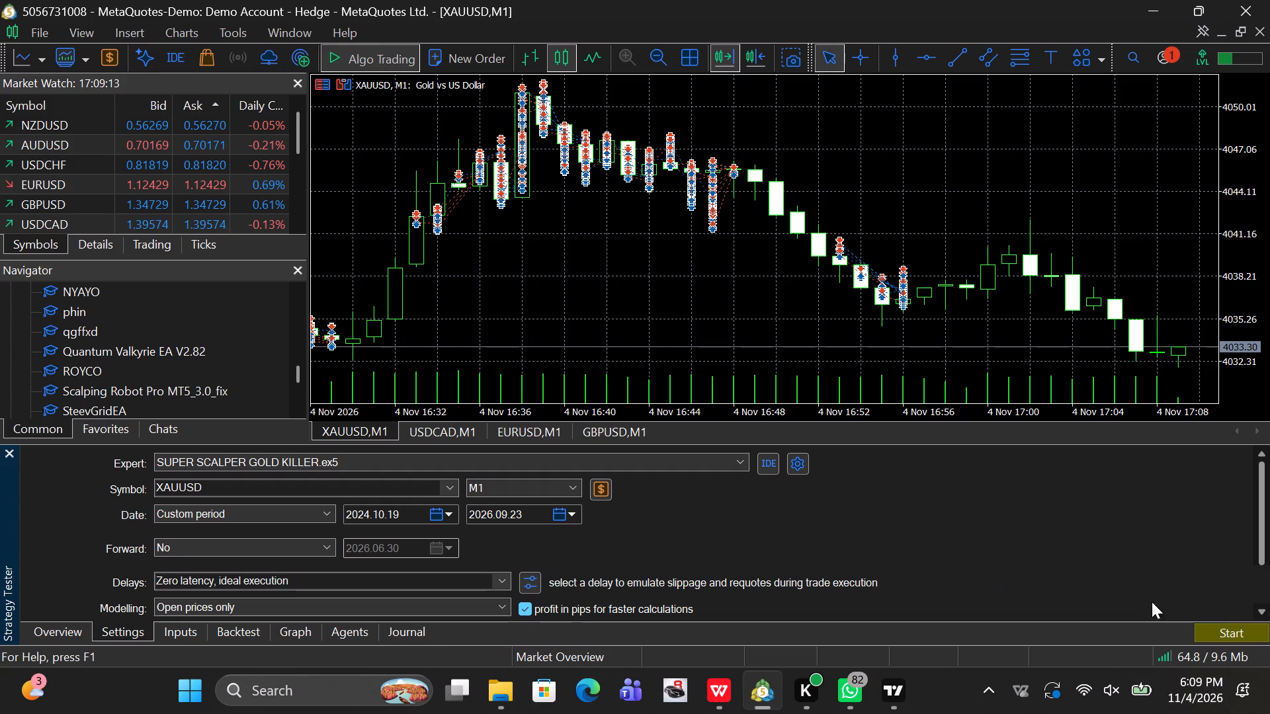
left_click(1228, 631)
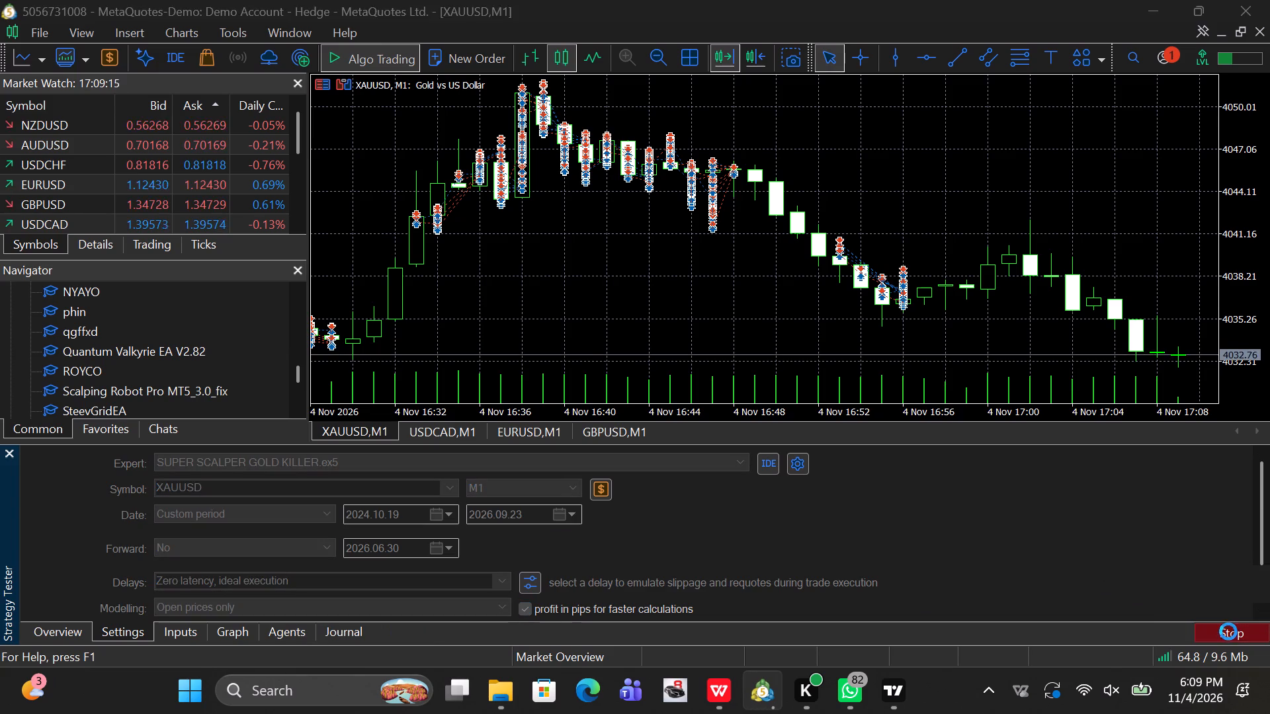
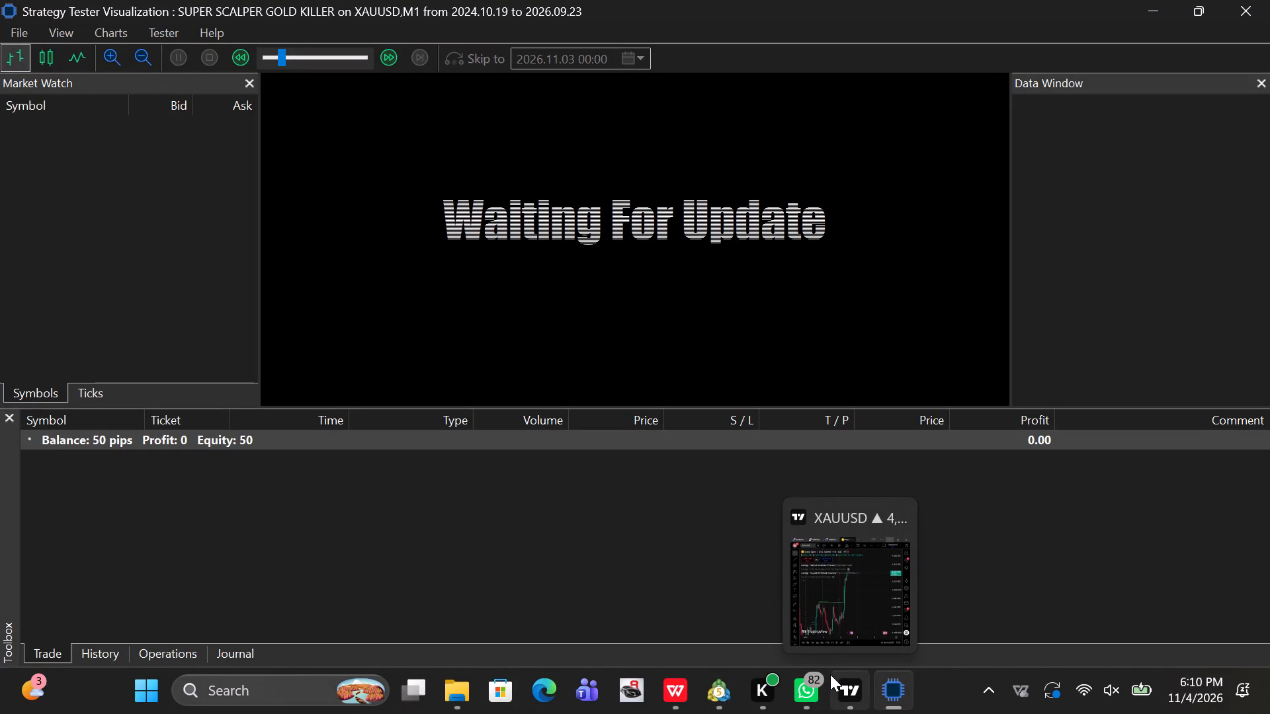
Close the visualization window of the SUPER SCALPER GOLD KILLER backtest.
left_click(1089, 574)
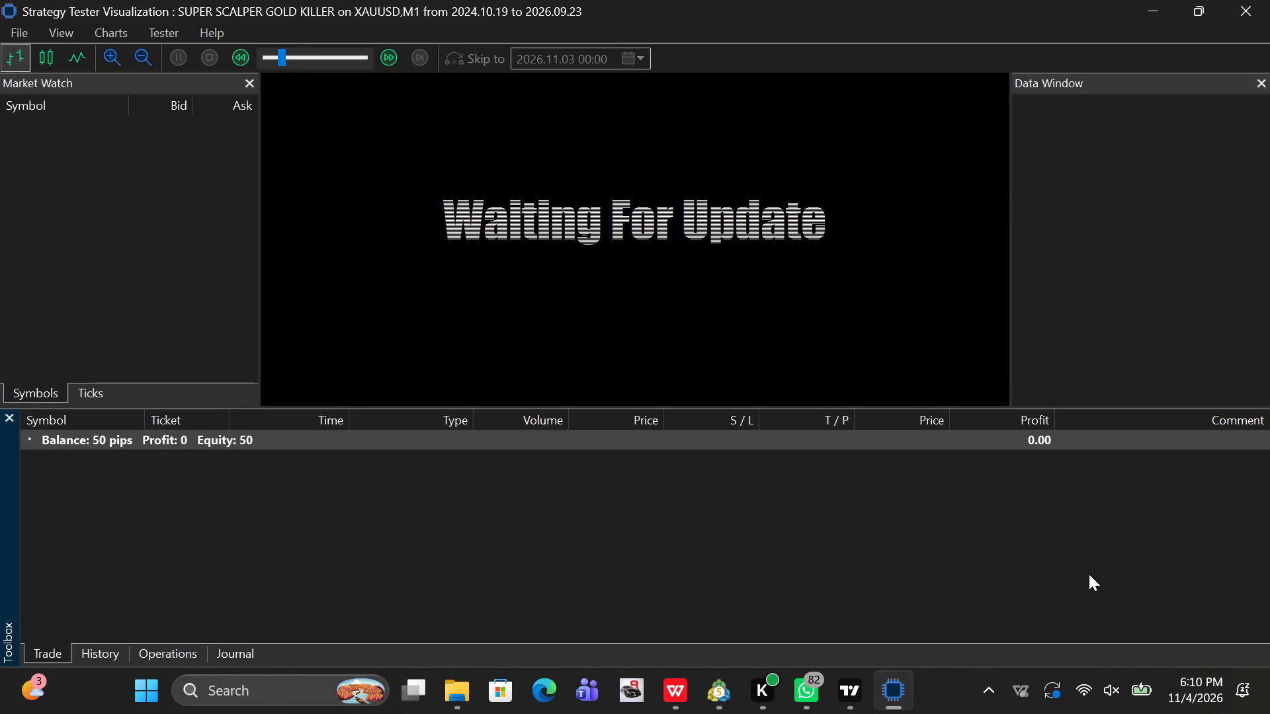
left_click(1242, 15)
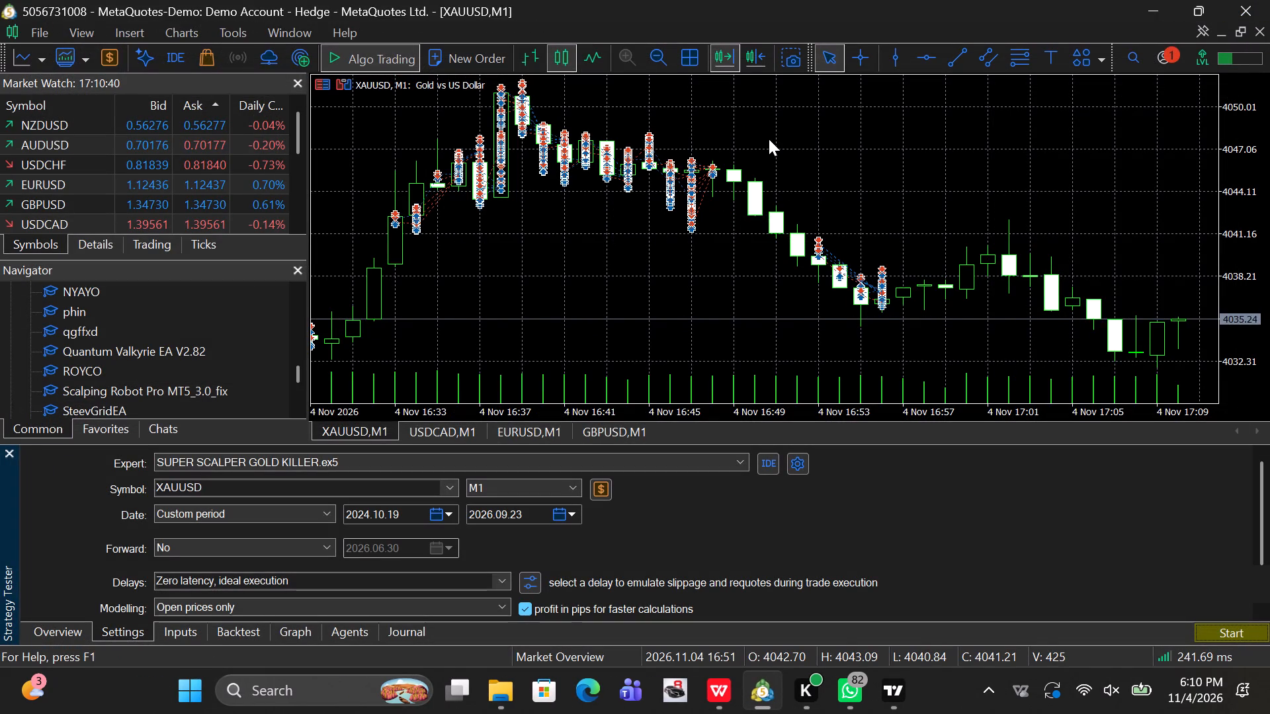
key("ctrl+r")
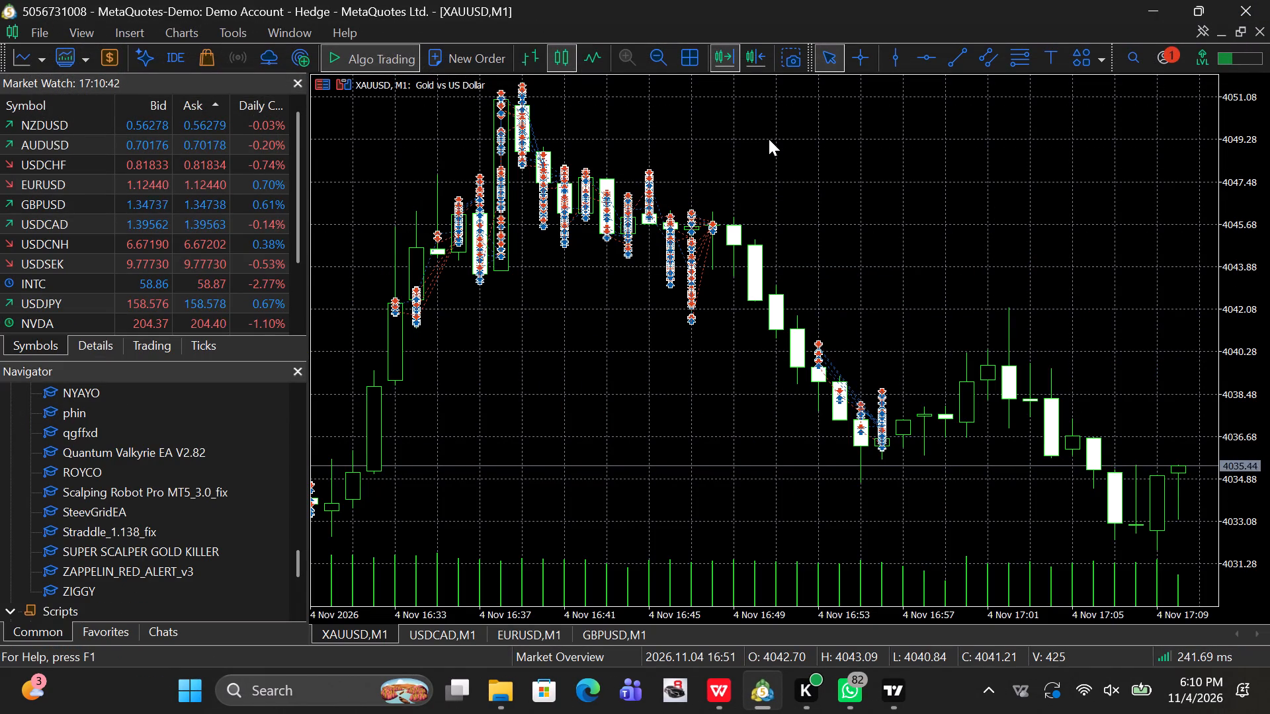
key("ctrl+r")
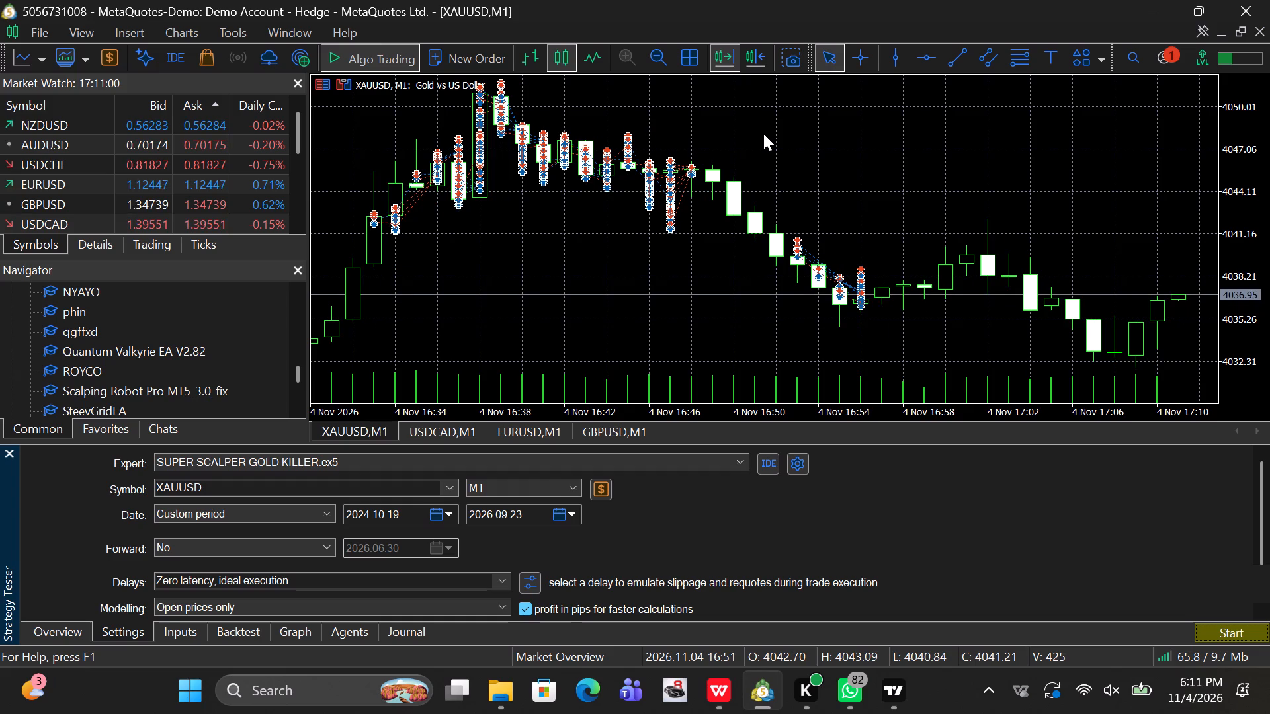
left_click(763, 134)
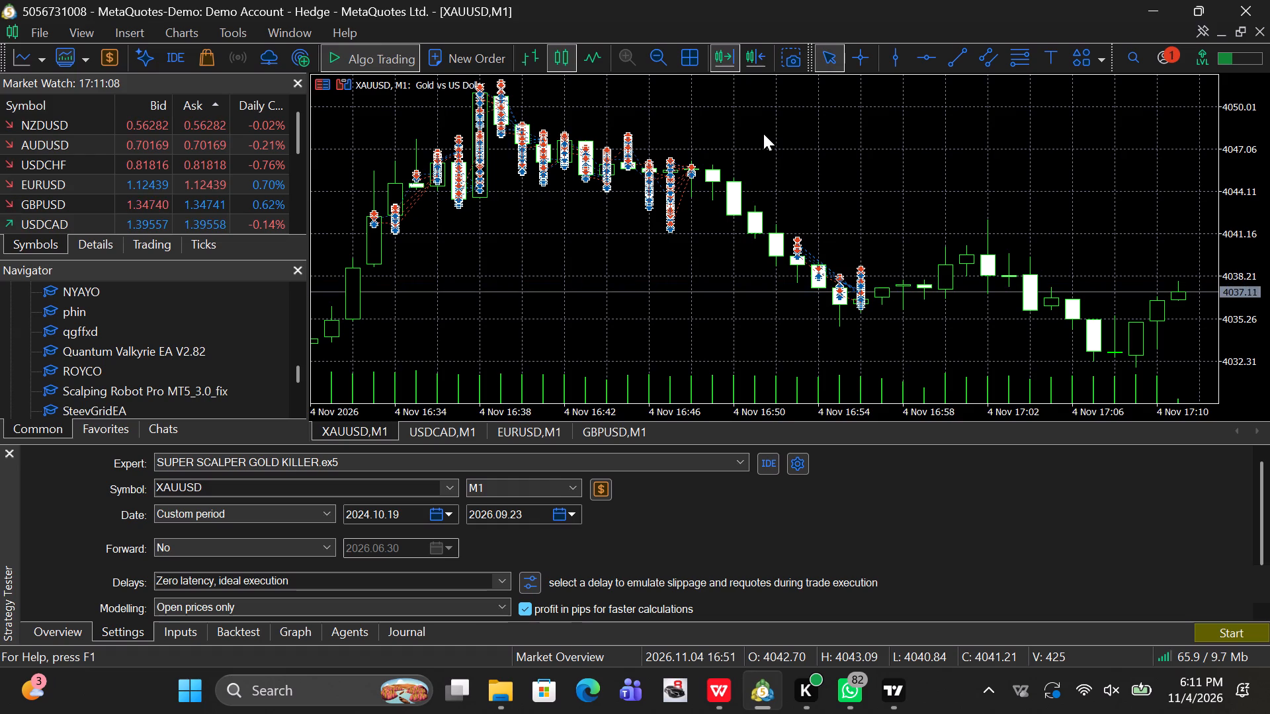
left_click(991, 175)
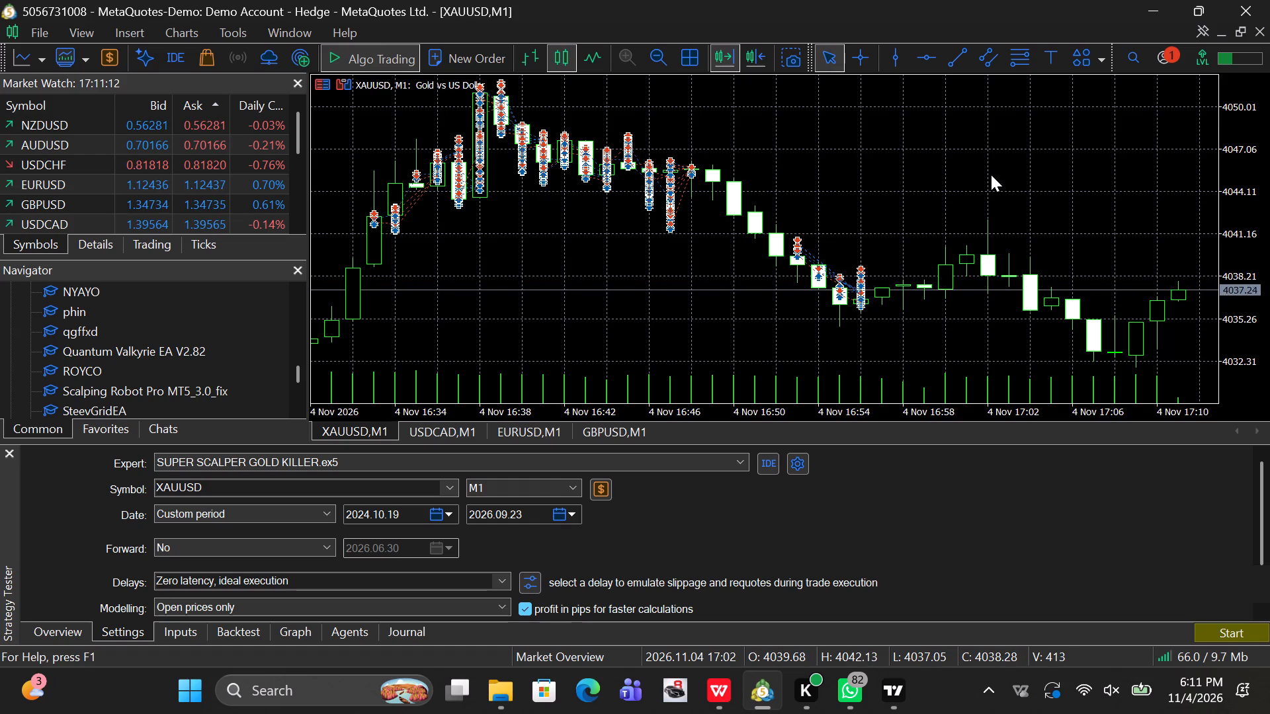
Examine the terminal's running threads and their resource use in its Task Manager, and close it.
key("F2")
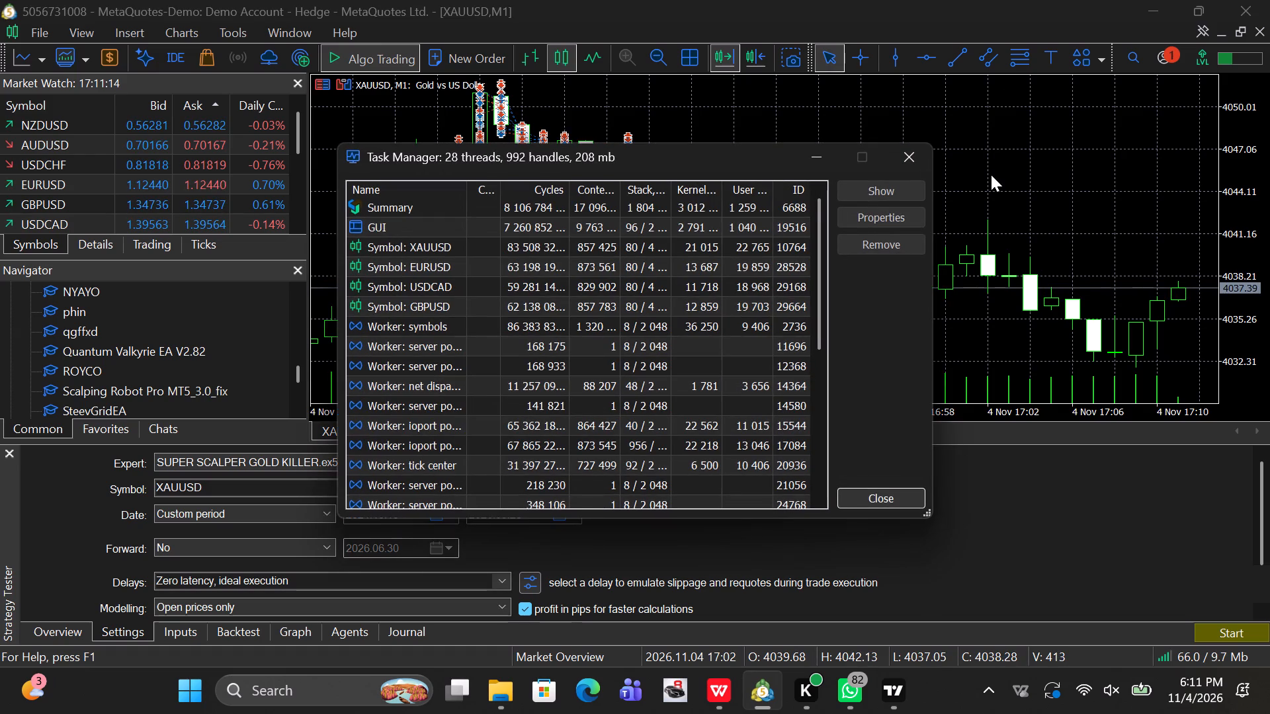
scroll(532, 286, "down", 6)
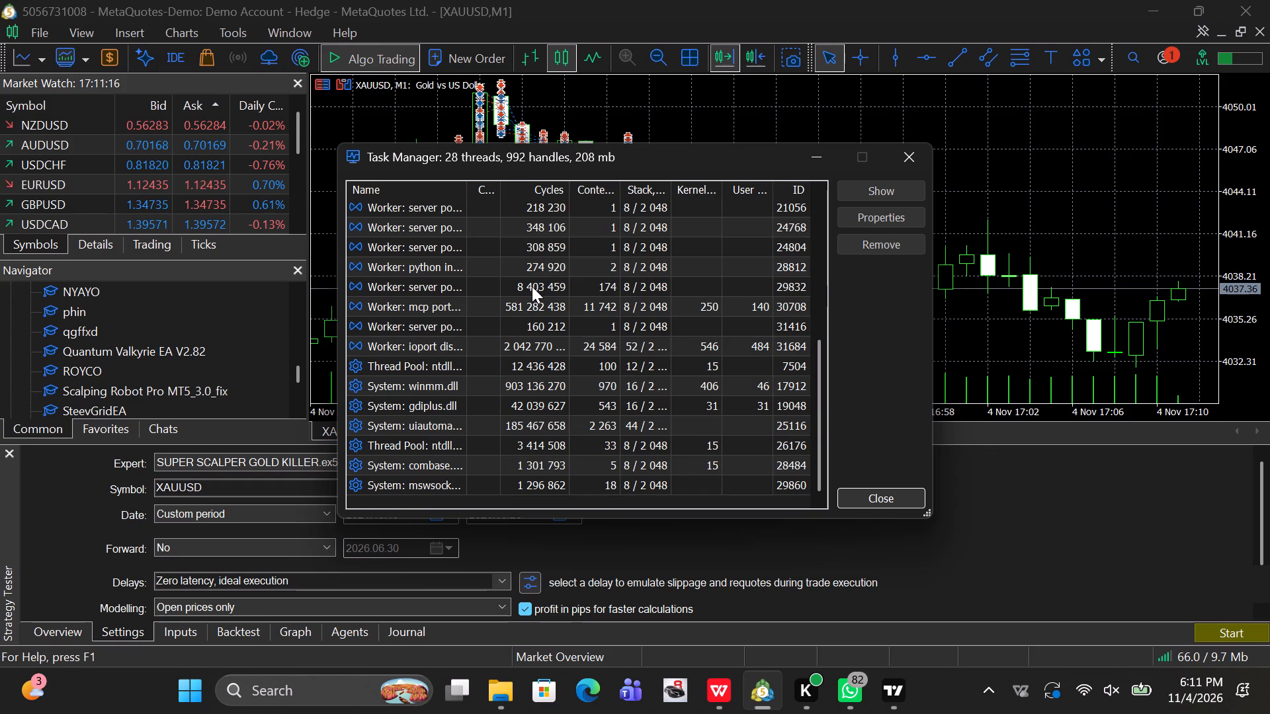
scroll(532, 286, "down", 6)
scroll(532, 286, "up", 13)
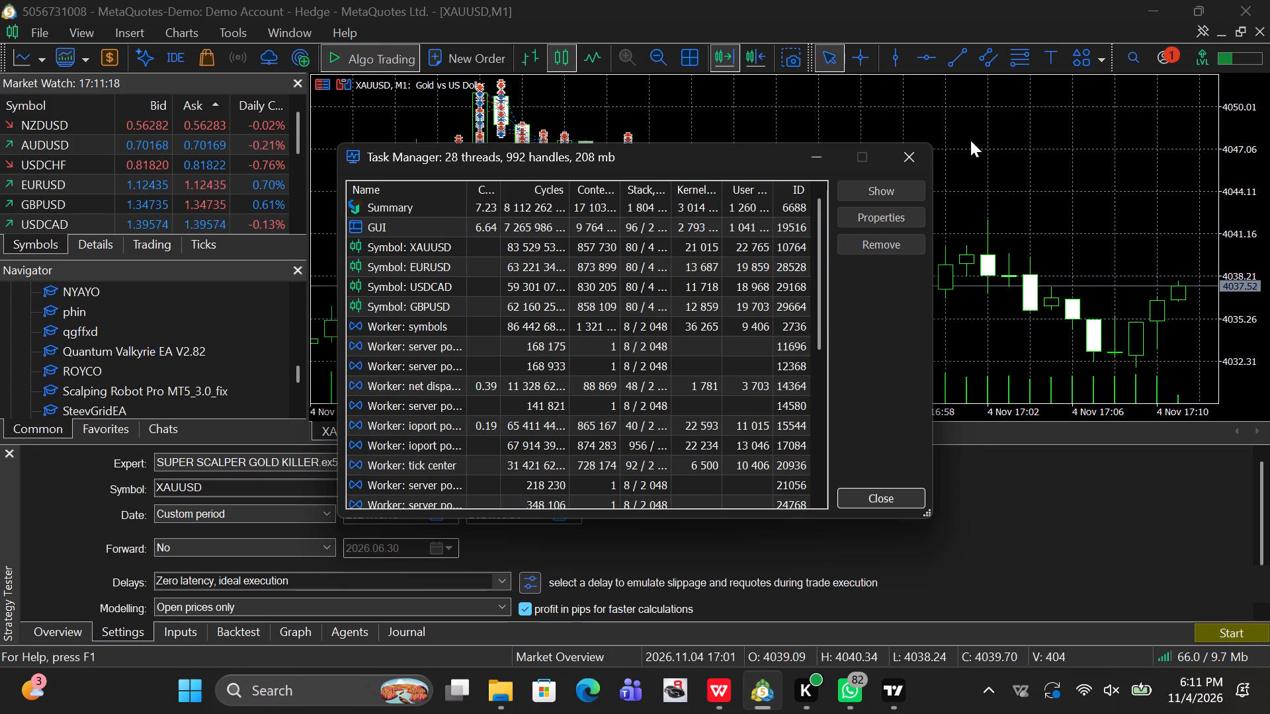
left_click(906, 502)
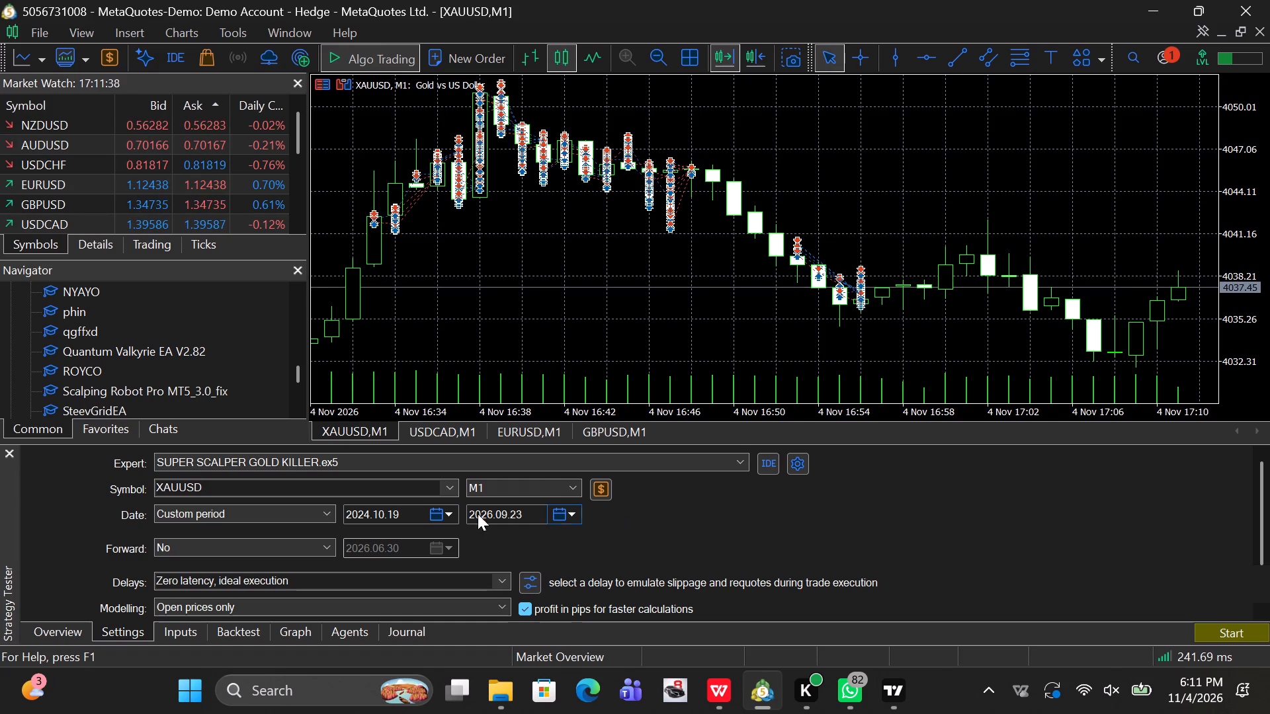
Select SteevGridEA.ex5 as the expert, start its visual backtest on XAUUSD M1, and skip ahead to 2026.11.03 00:00.
left_click(435, 461)
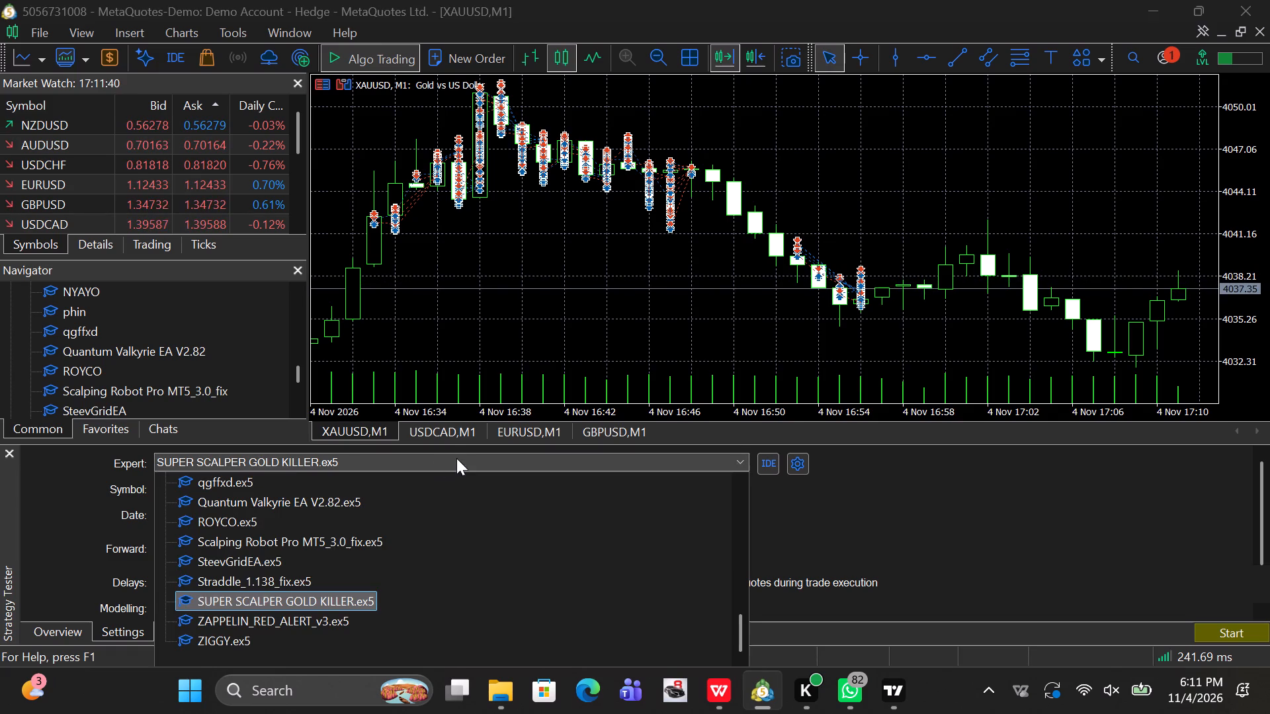
left_click(235, 561)
left_click(235, 561)
left_click(235, 561)
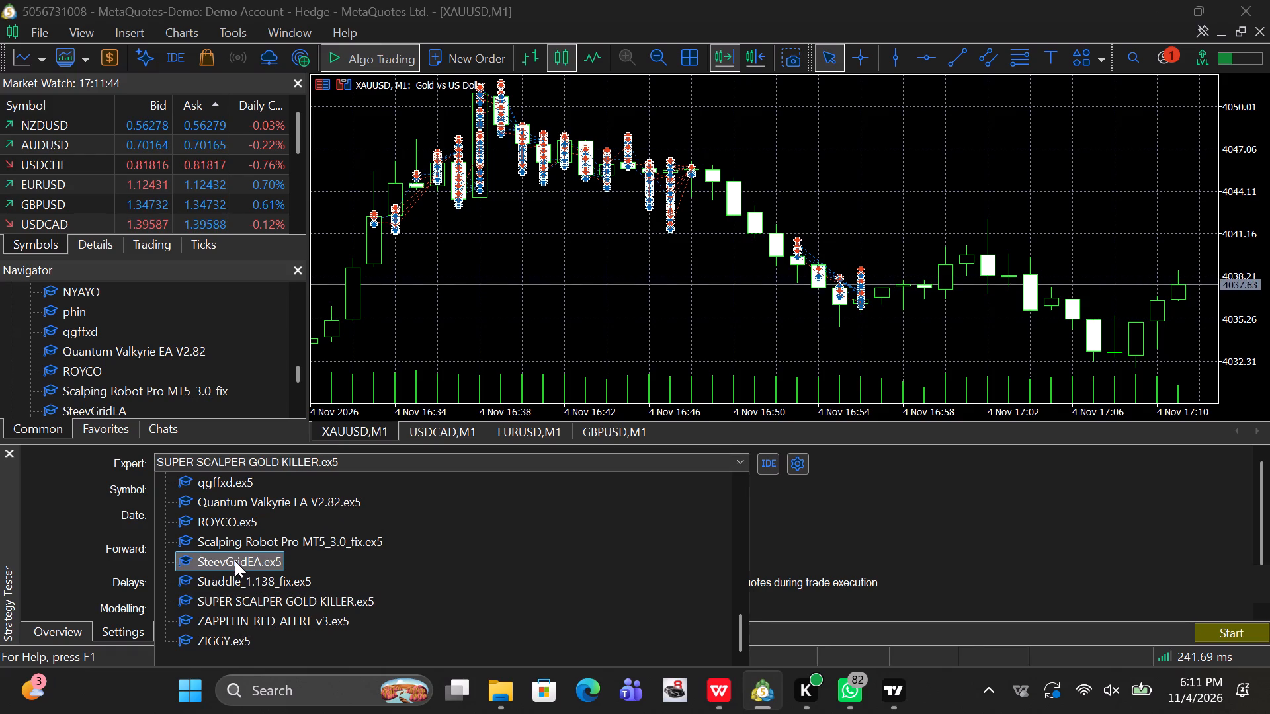
key("Return")
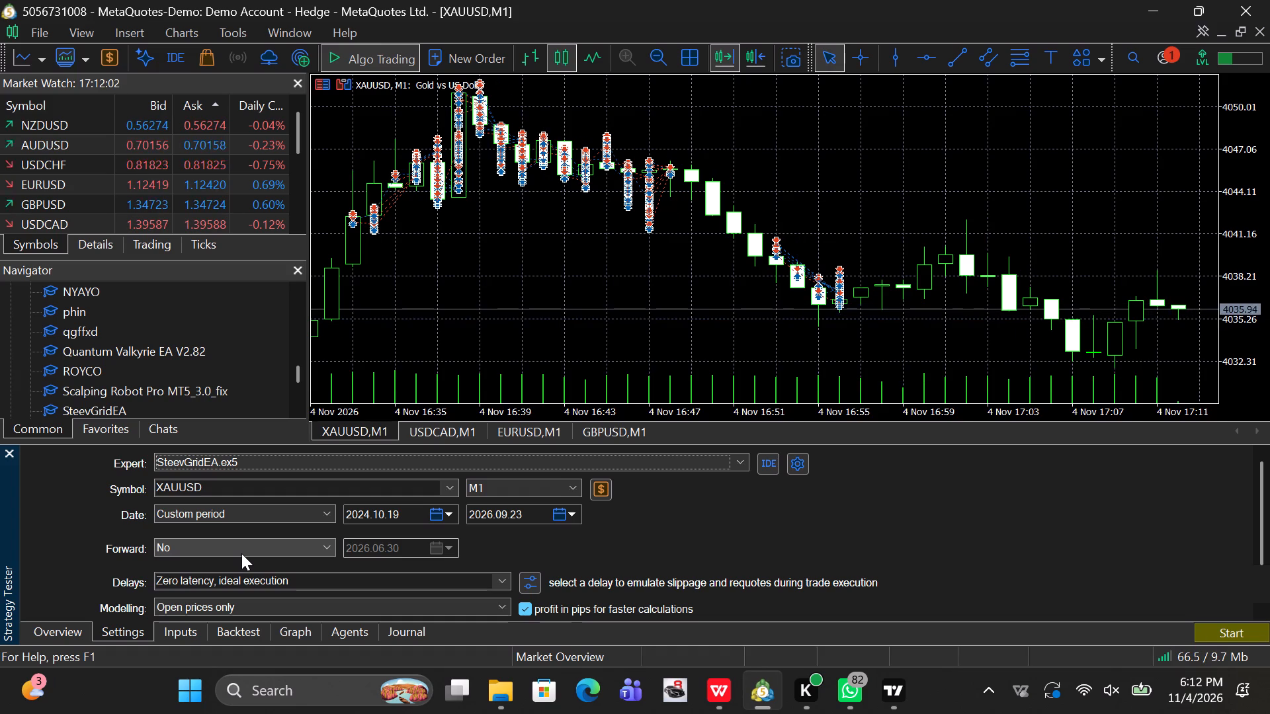
left_click(1225, 635)
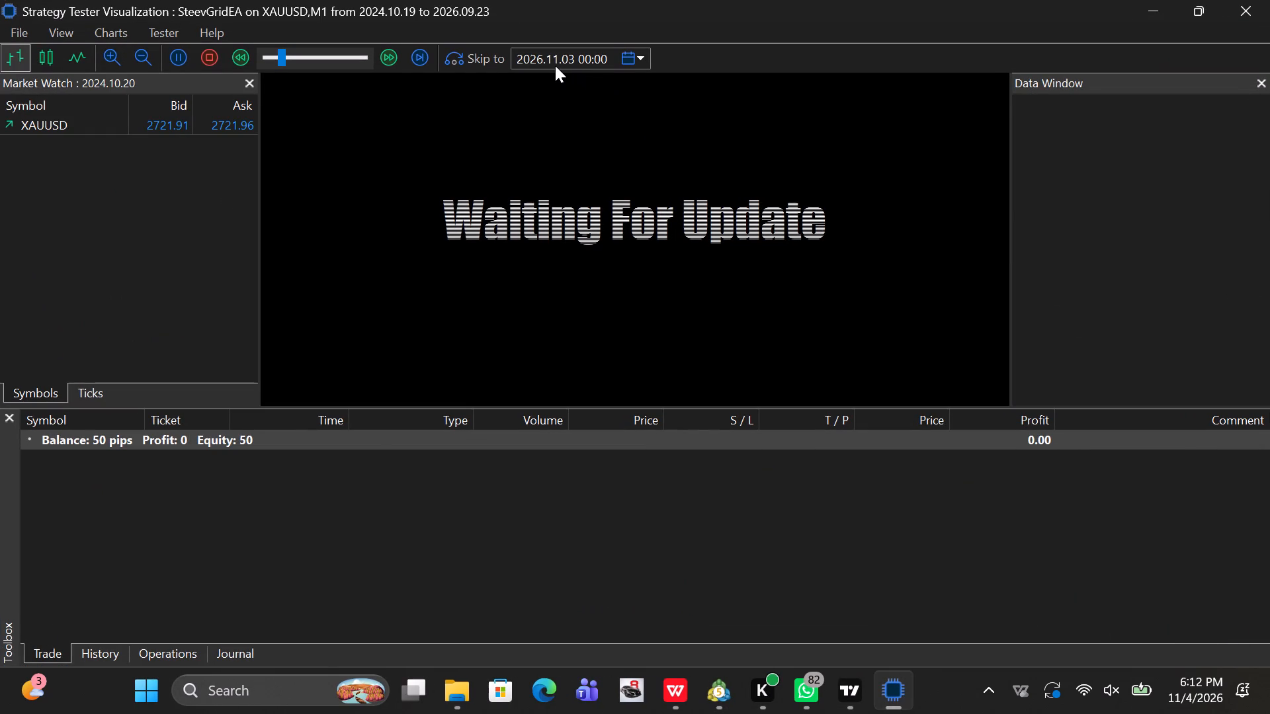
left_click(486, 58)
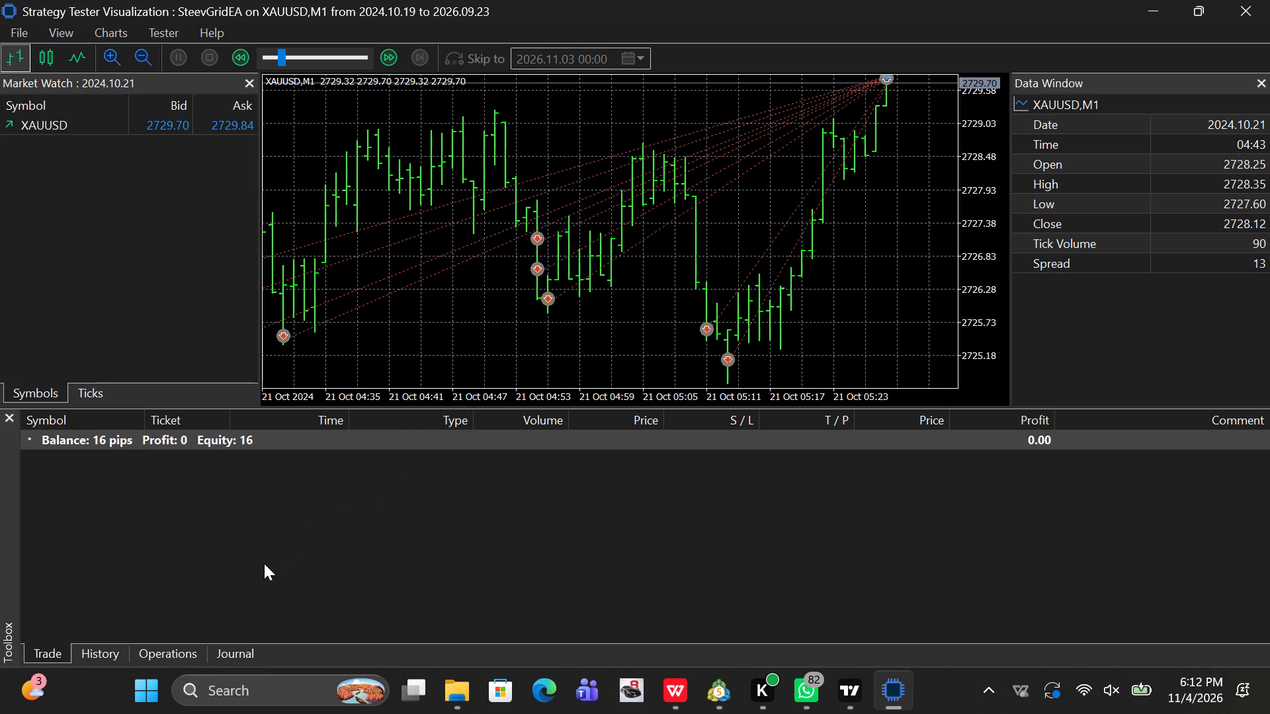
Examine the SteevGridEA run's order history, journal entries and chart, try the playback controls, and close the visualization window.
left_click(100, 650)
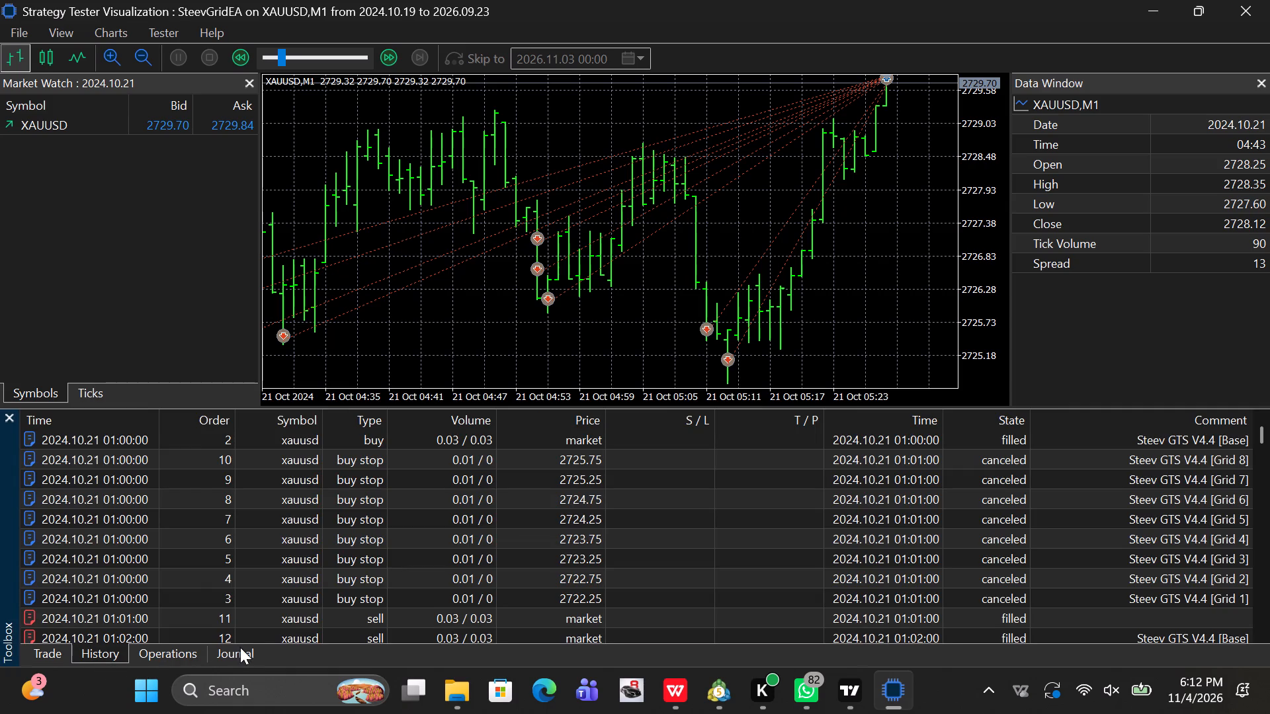
left_click(239, 651)
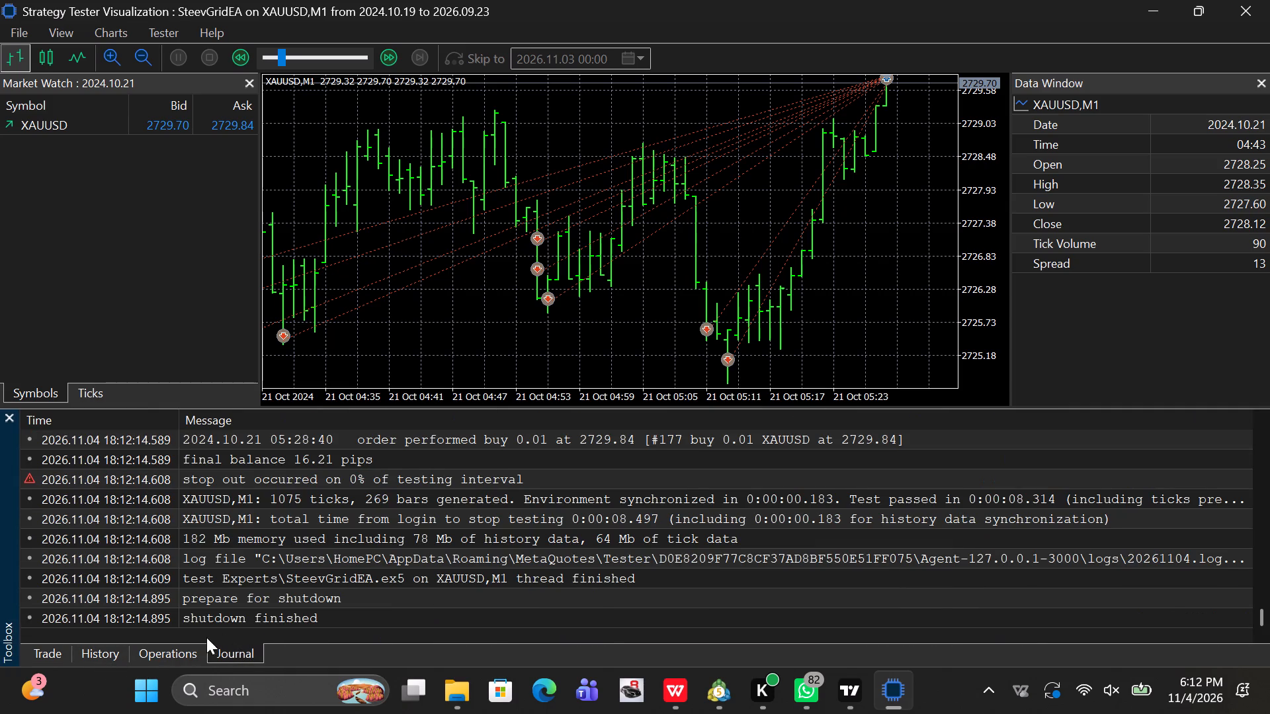
left_click(40, 656)
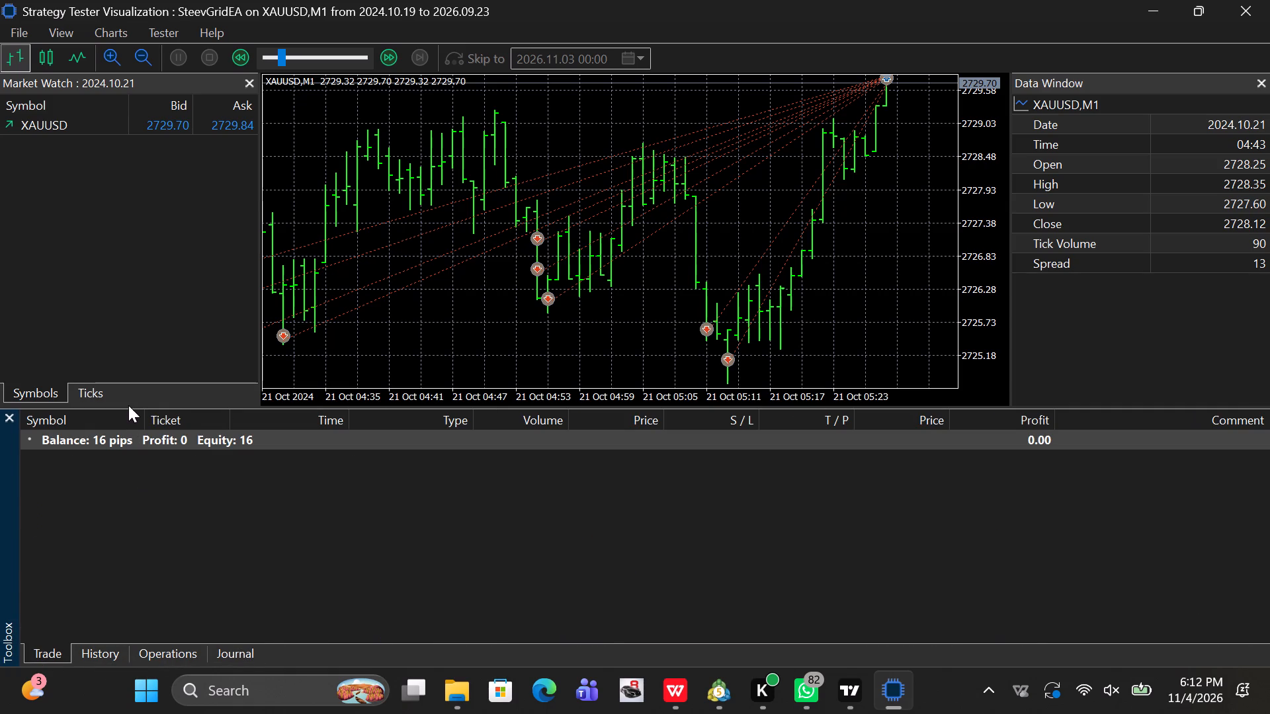
left_click(127, 401)
left_click(29, 391)
left_click(114, 385)
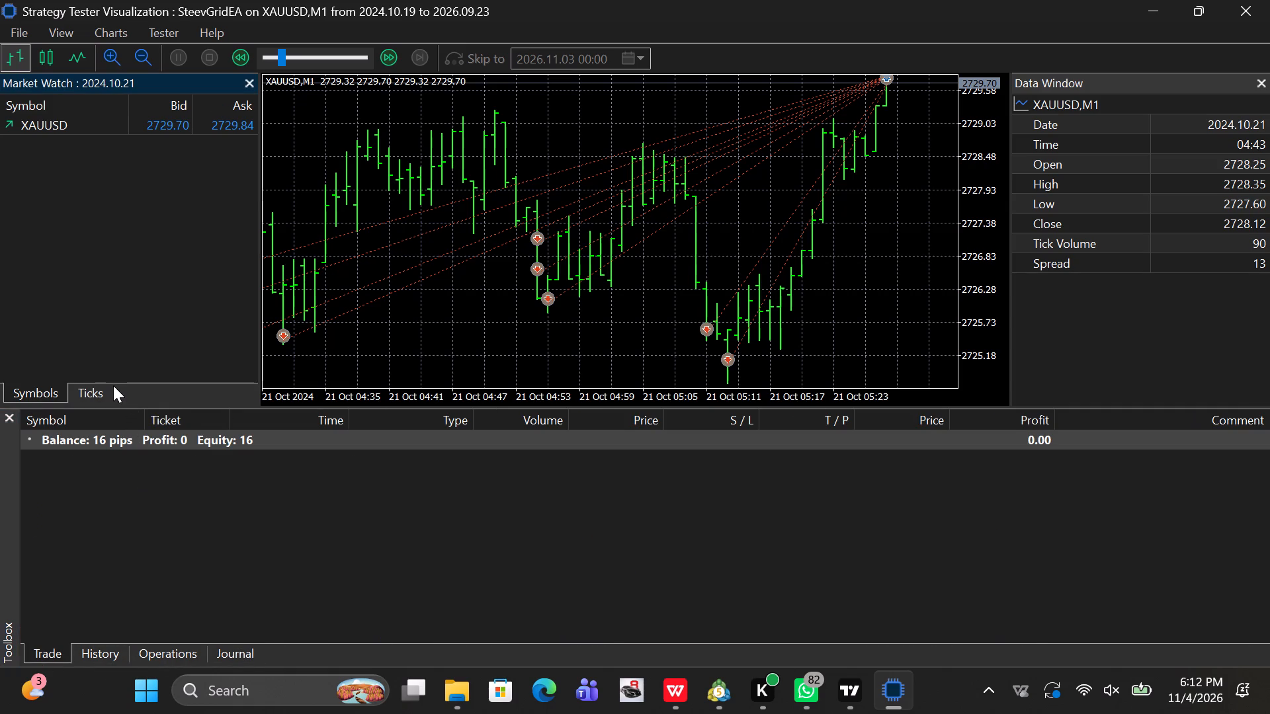
left_click(44, 395)
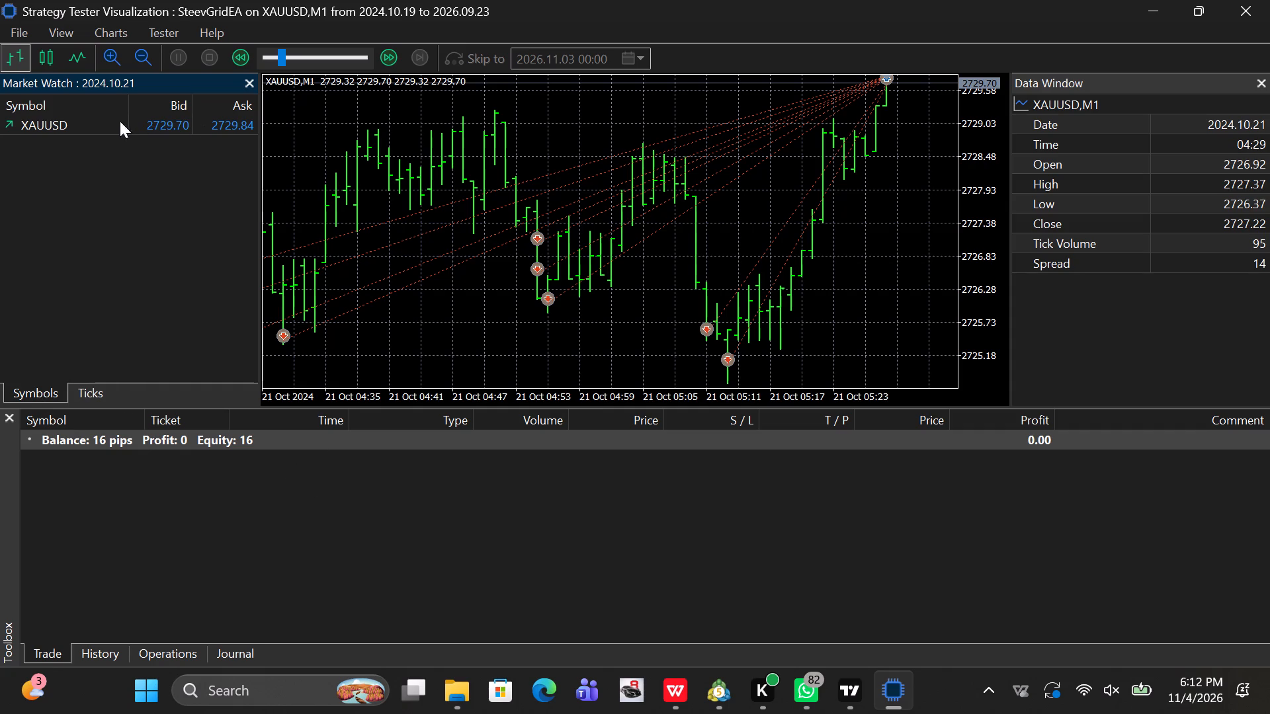
left_click_drag(46, 119, 369, 208)
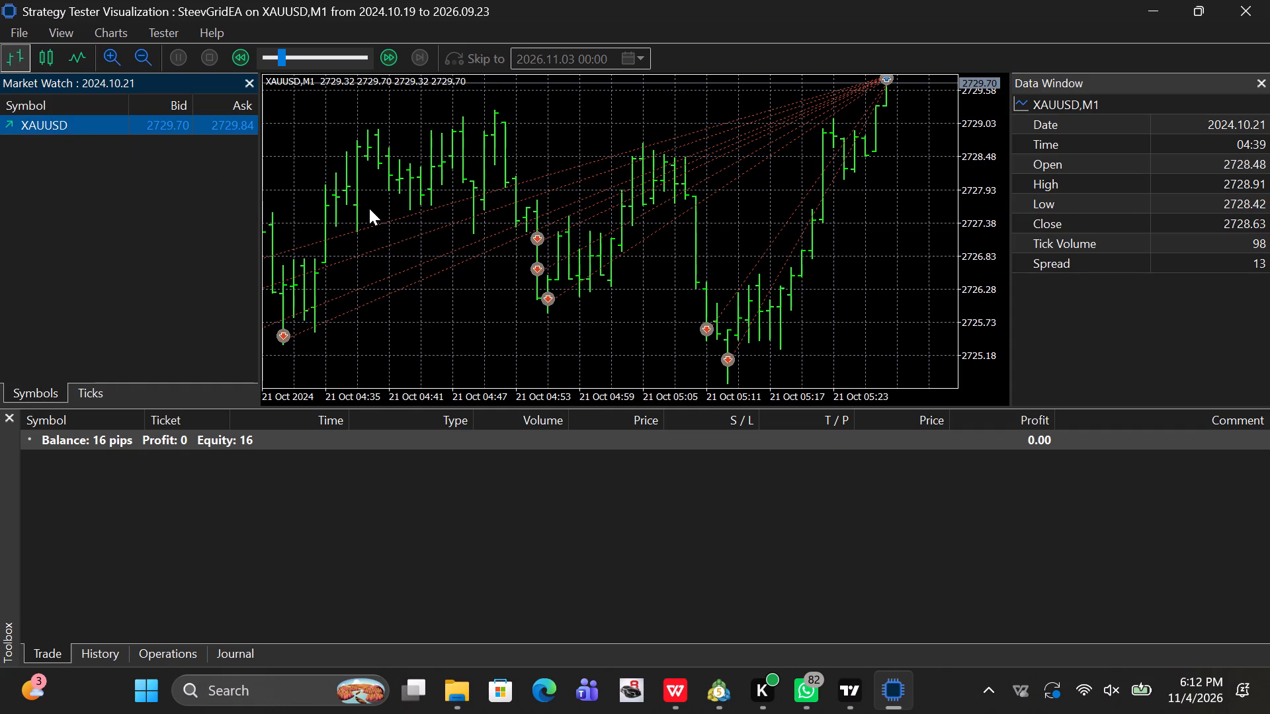
left_click(399, 58)
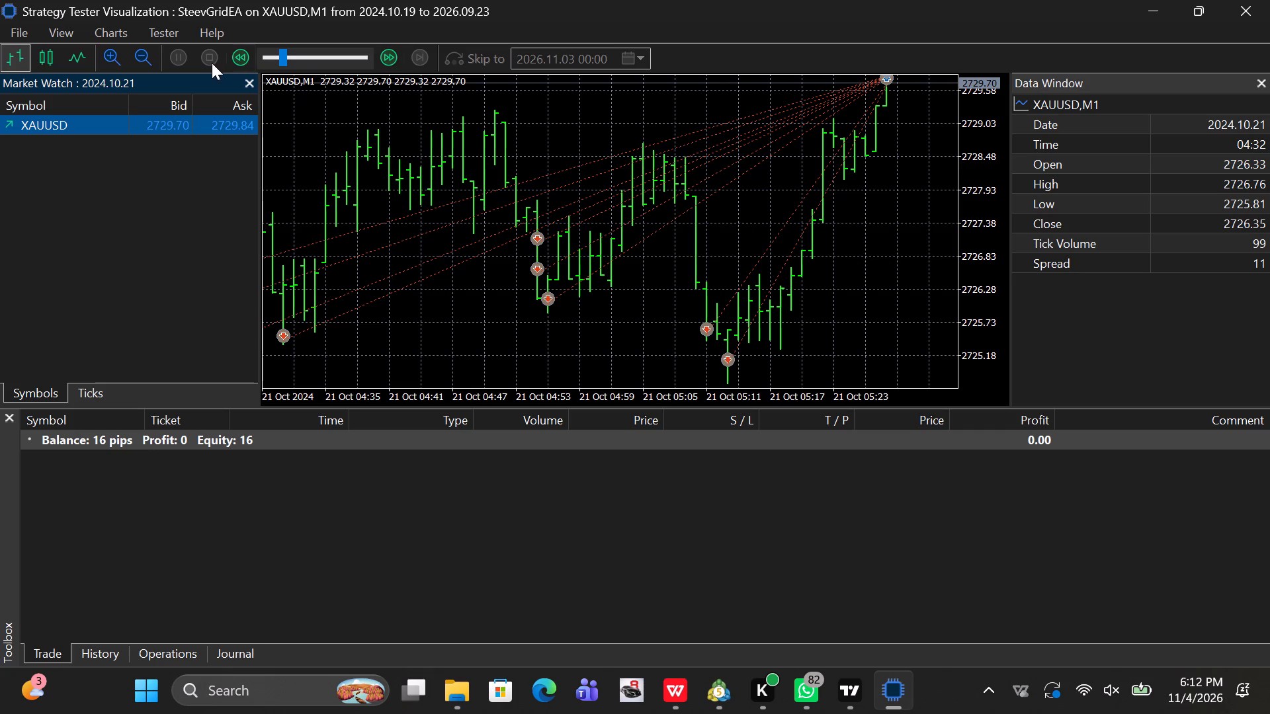
left_click(245, 56)
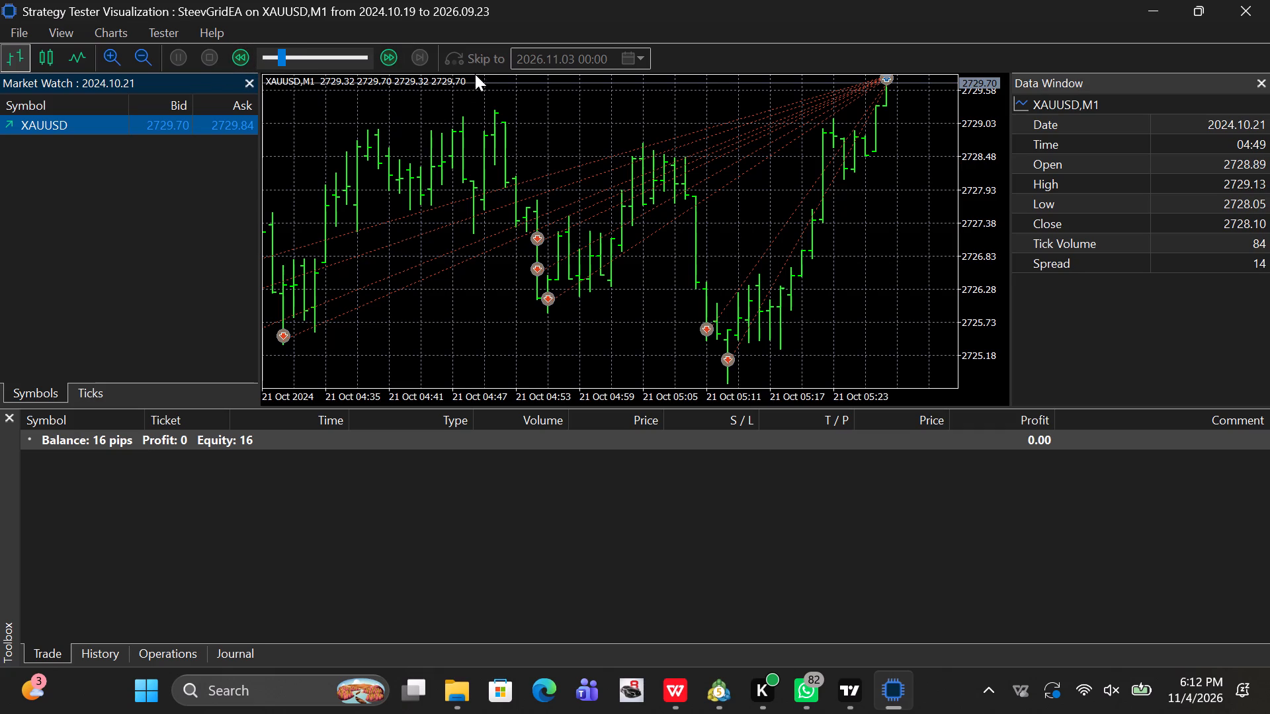
left_click(480, 60)
left_click(1269, 0)
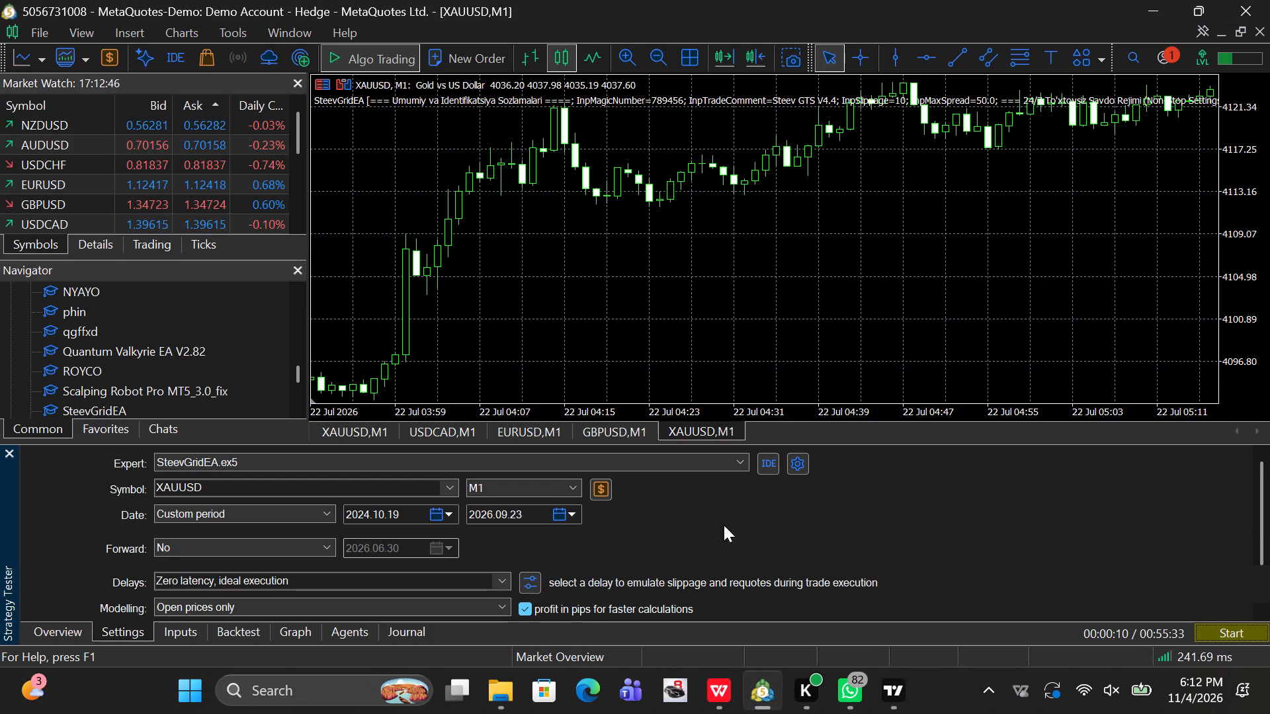
Switch the expert back to SUPER SCALPER GOLD KILLER.ex5, start its visual backtest, and close the visualization window.
left_click(738, 459)
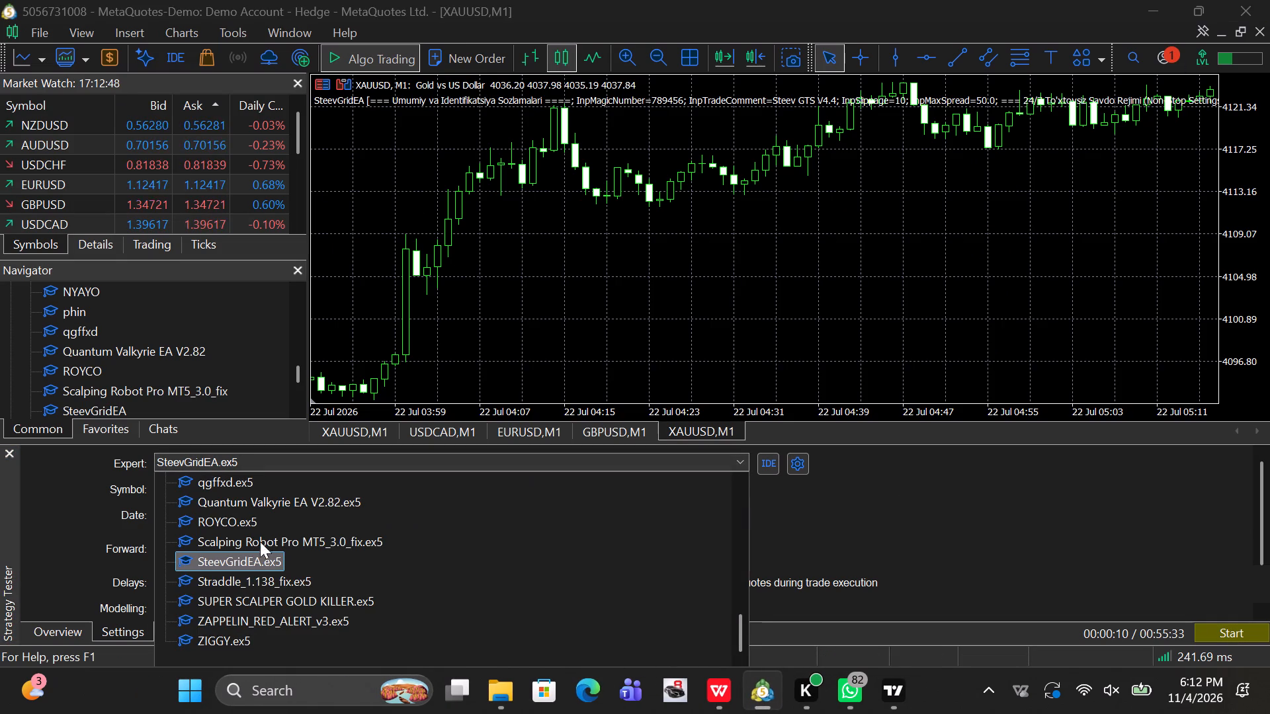
left_click(276, 597)
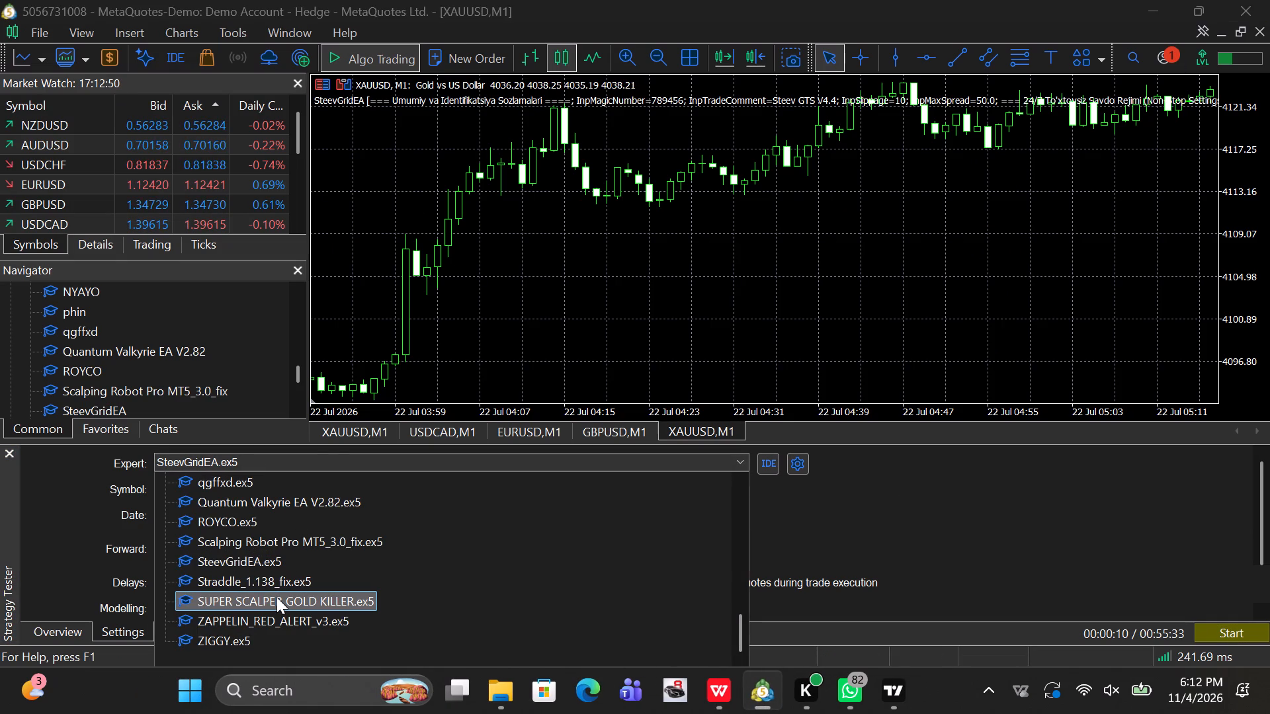
key("Return")
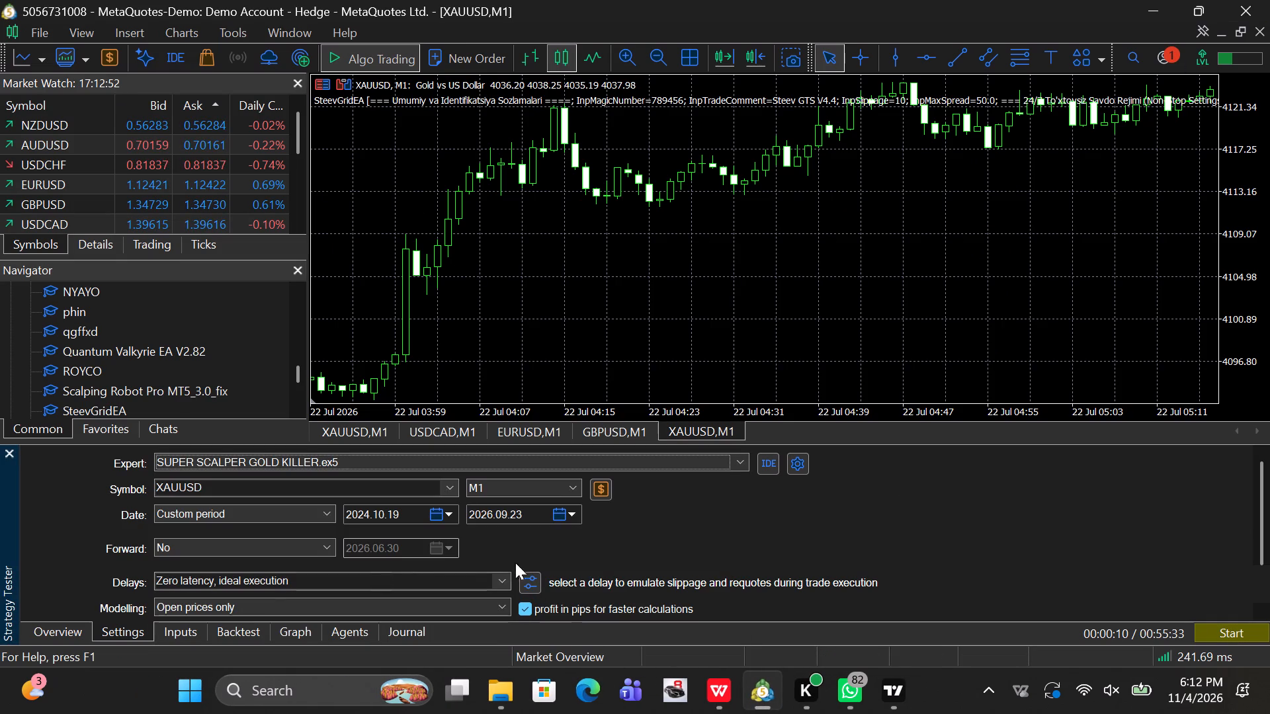
scroll(622, 540, "down", 1)
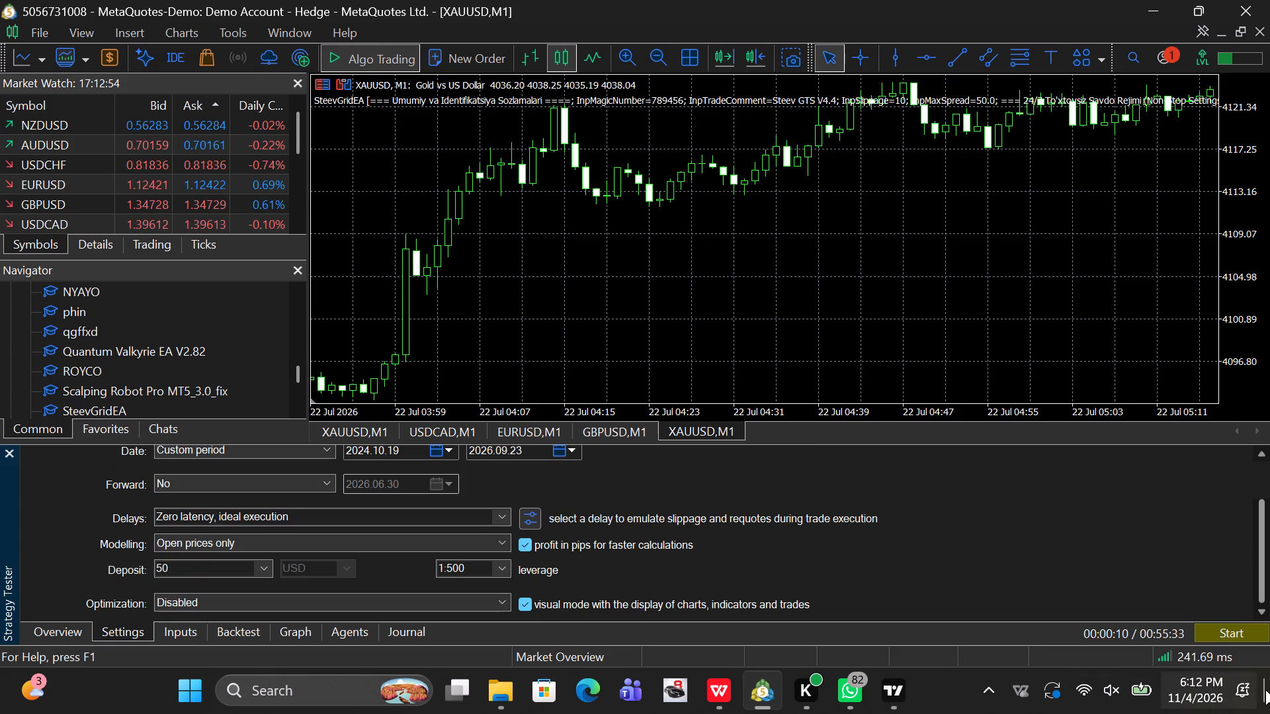
left_click(1248, 633)
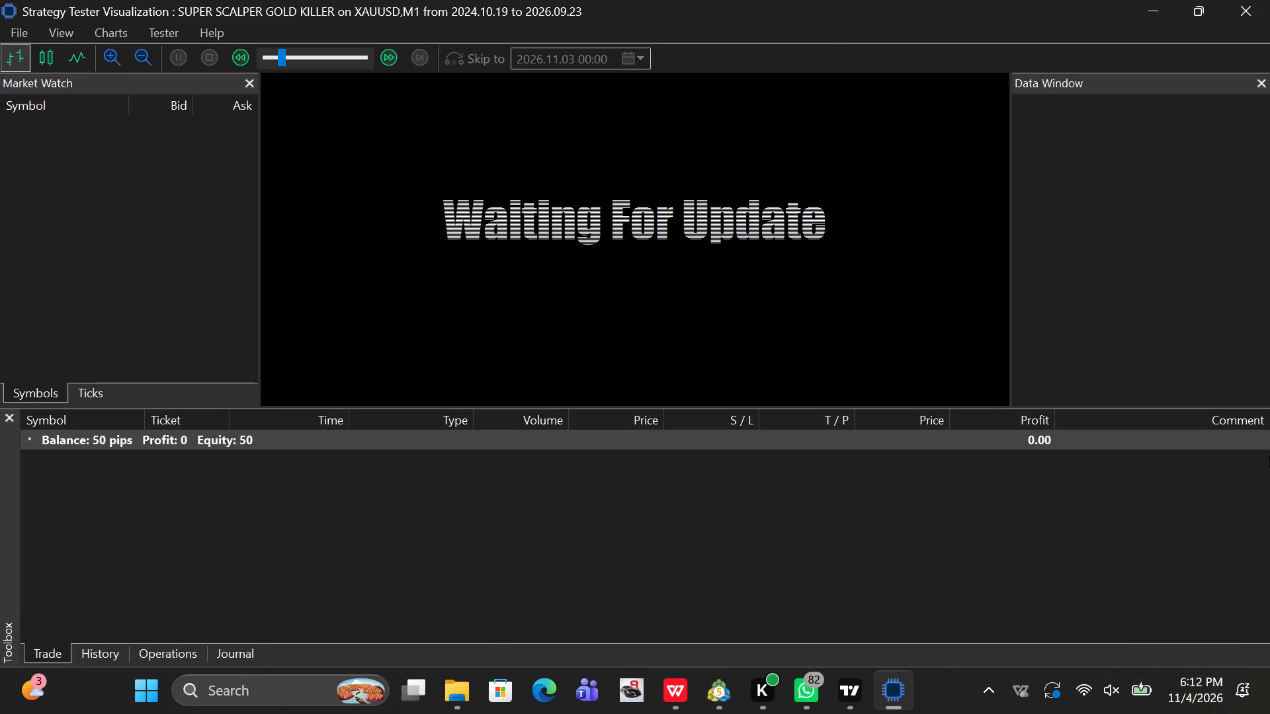
left_click(1236, 0)
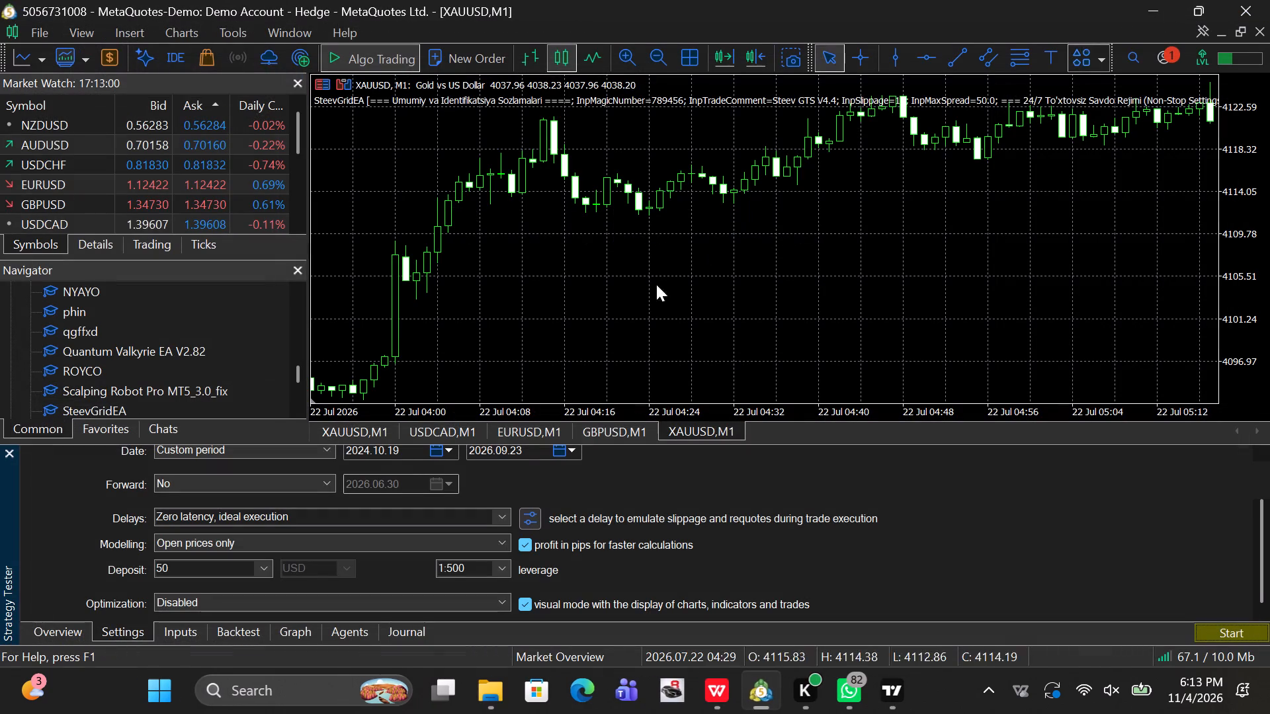
Set the forward period to Custom, start the SUPER SCALPER GOLD KILLER visual backtest again, and close its visualization window.
scroll(626, 509, "up", 1)
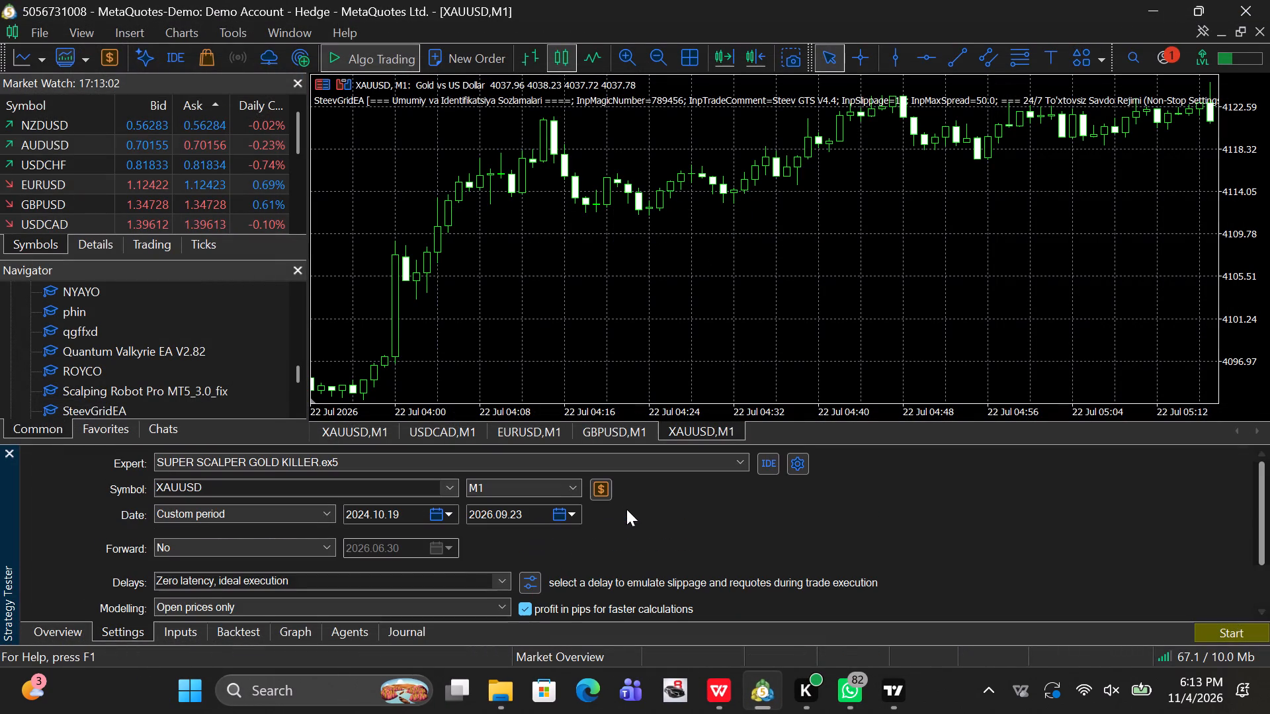
left_click(254, 547)
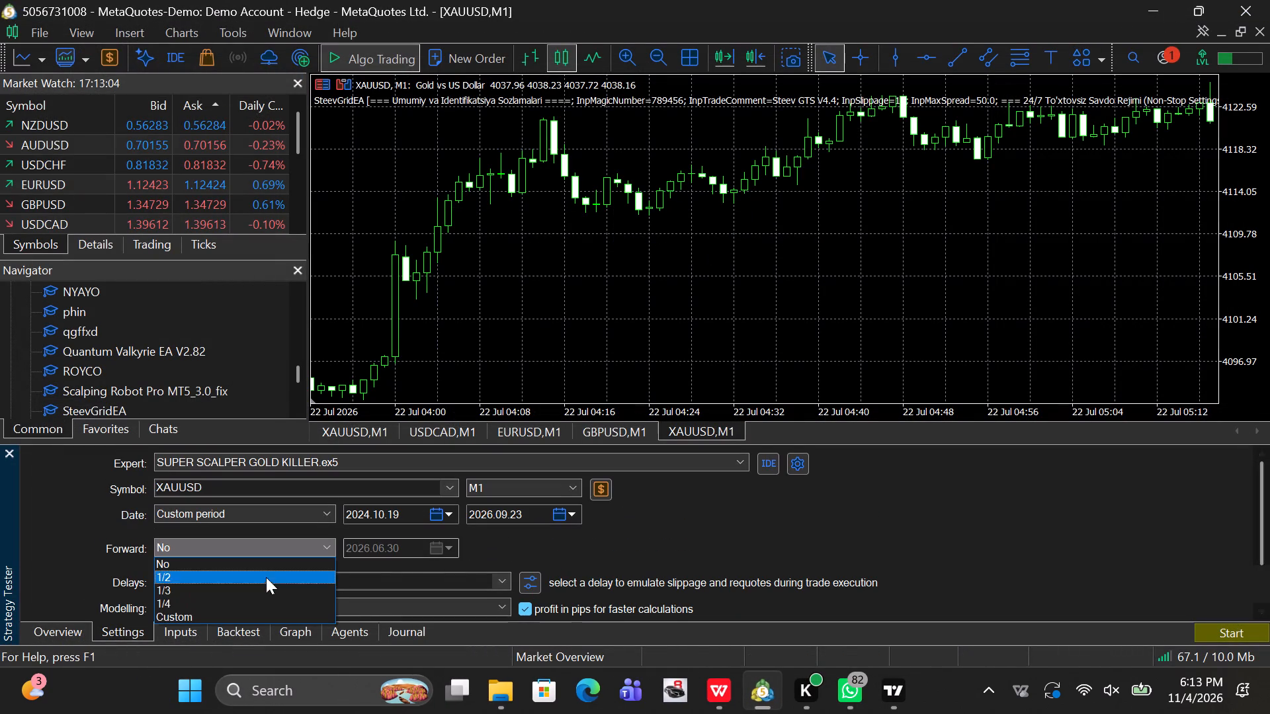
left_click(237, 612)
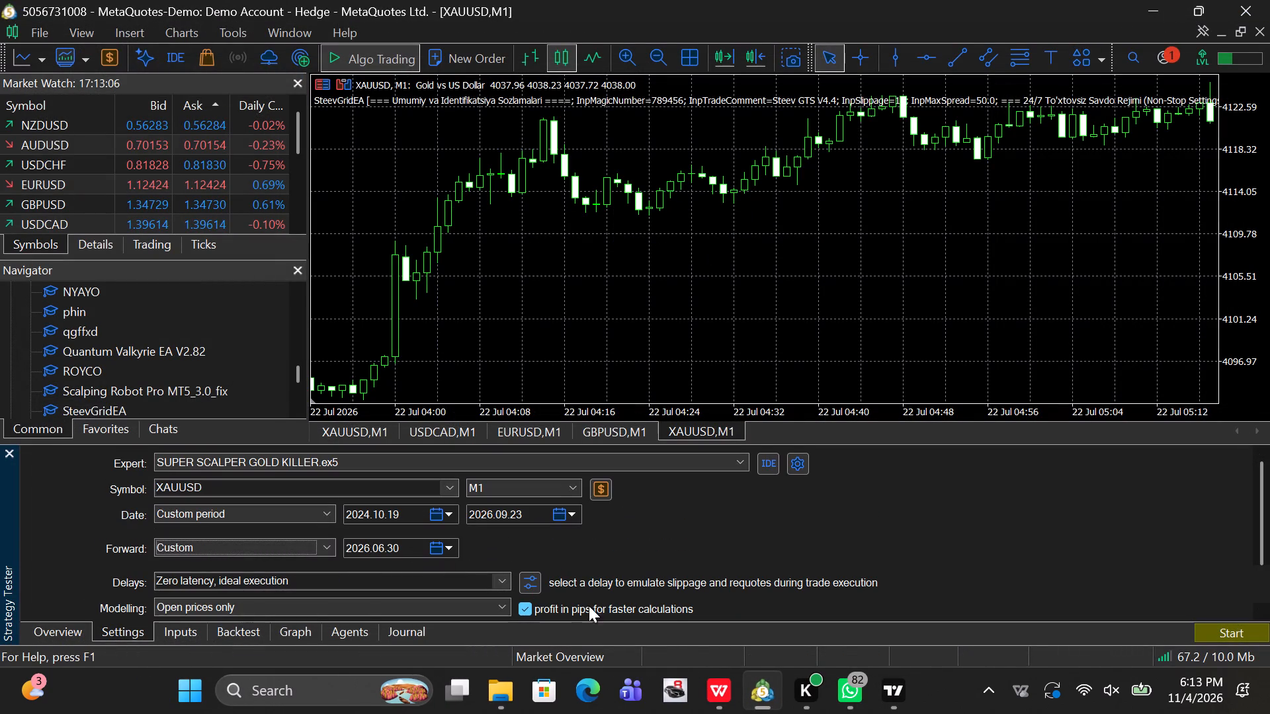
left_click(1248, 632)
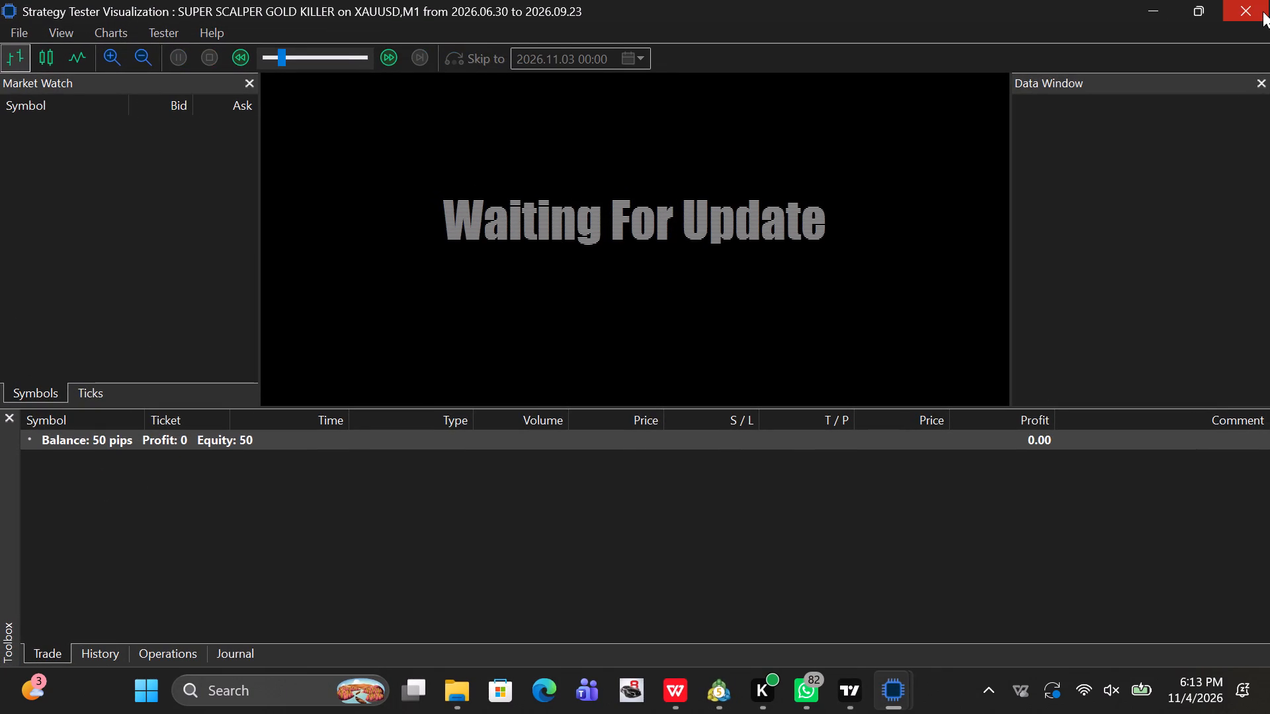
left_click(1263, 11)
left_click(1263, 11)
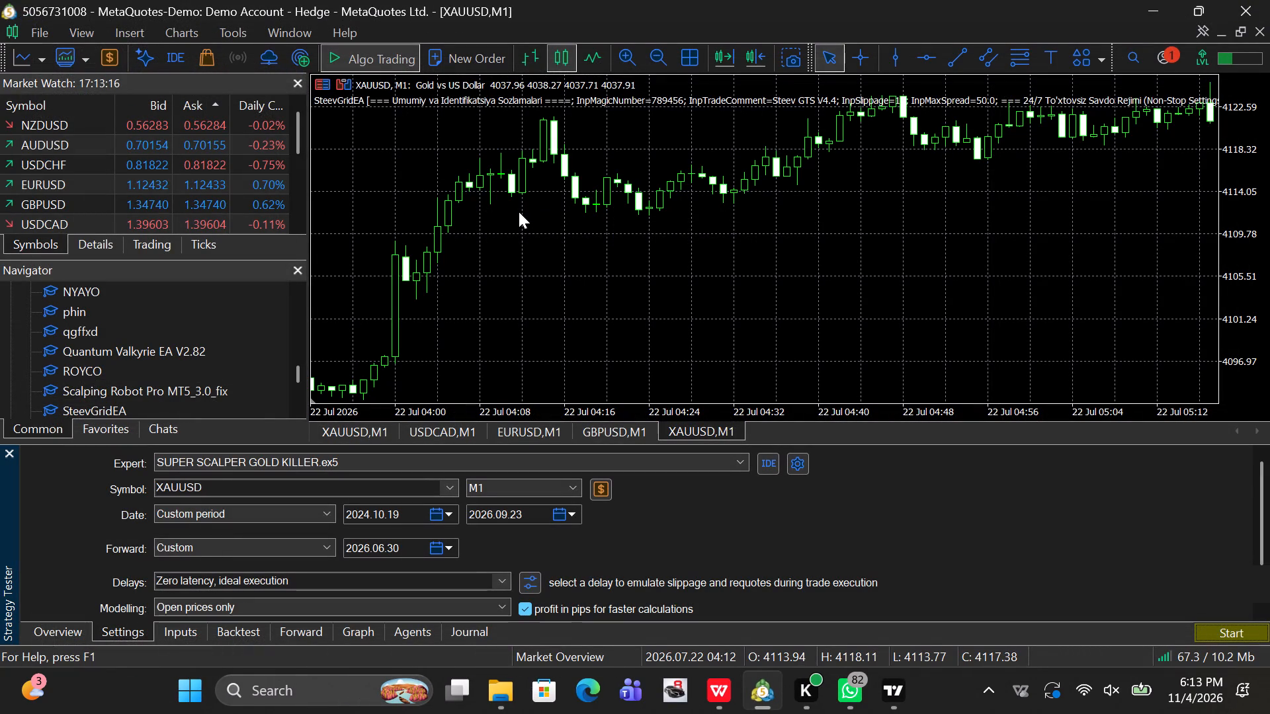
Select SteevGridEA.ex5 as the expert, set the forward period to No, and start its visual backtest on XAUUSD M1.
scroll(519, 212, "up", 2)
scroll(519, 212, "down", 3)
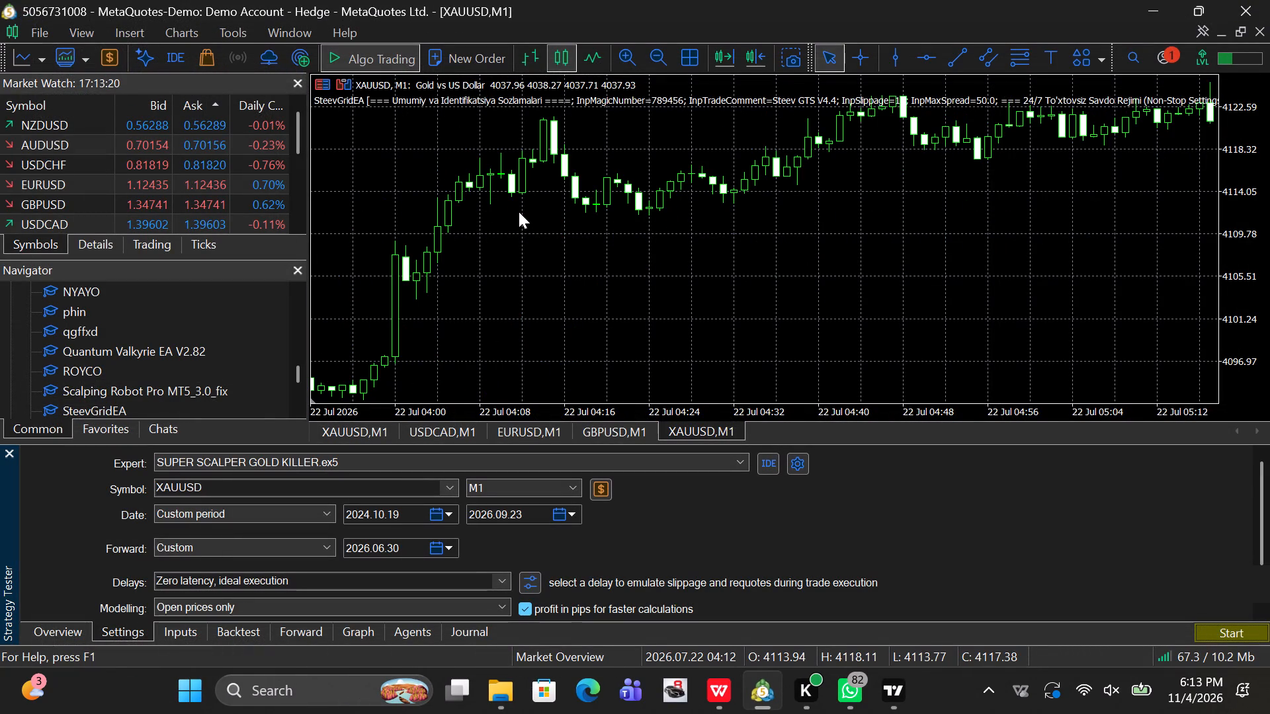
left_click(480, 455)
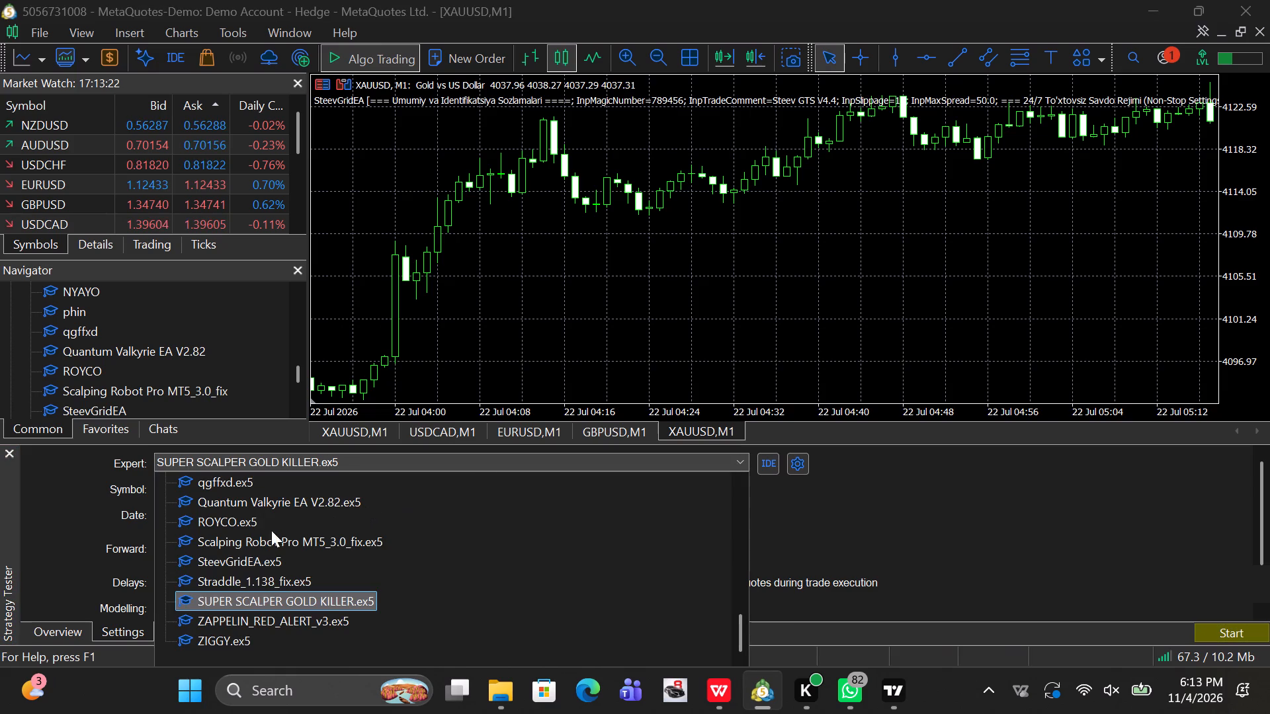
left_click(239, 564)
key("Return")
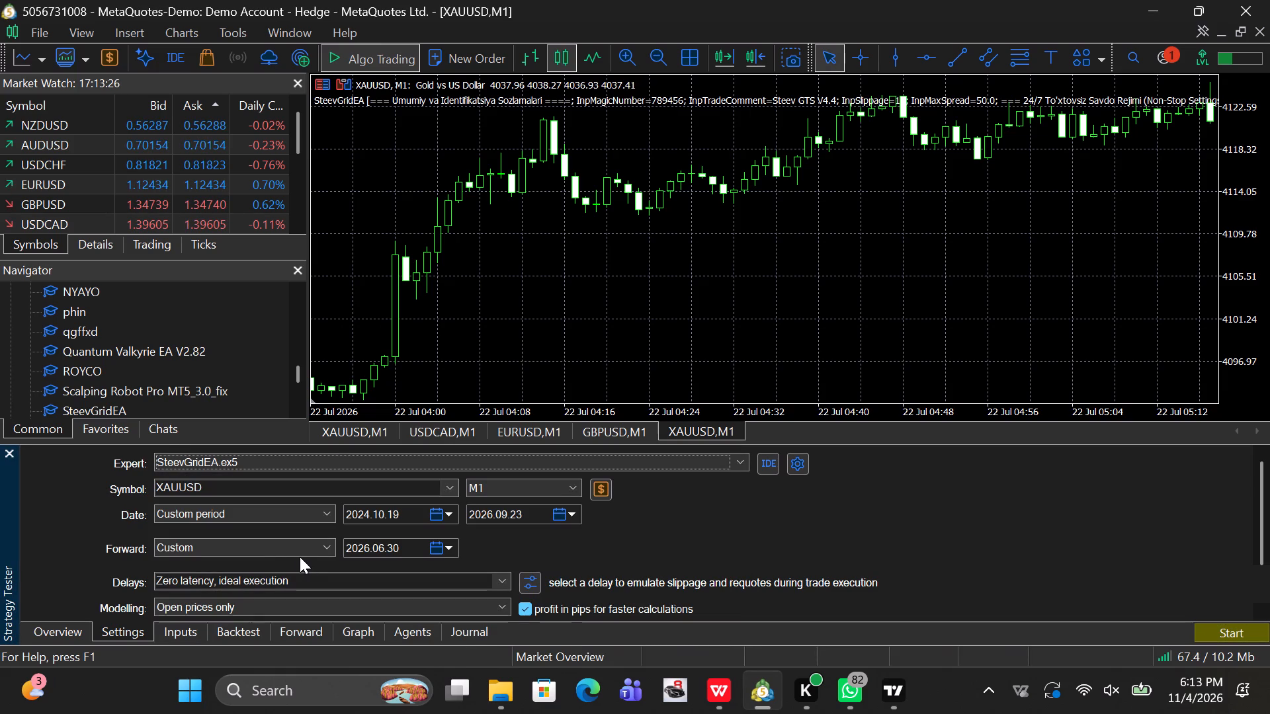
left_click(300, 557)
left_click(291, 555)
left_click(211, 565)
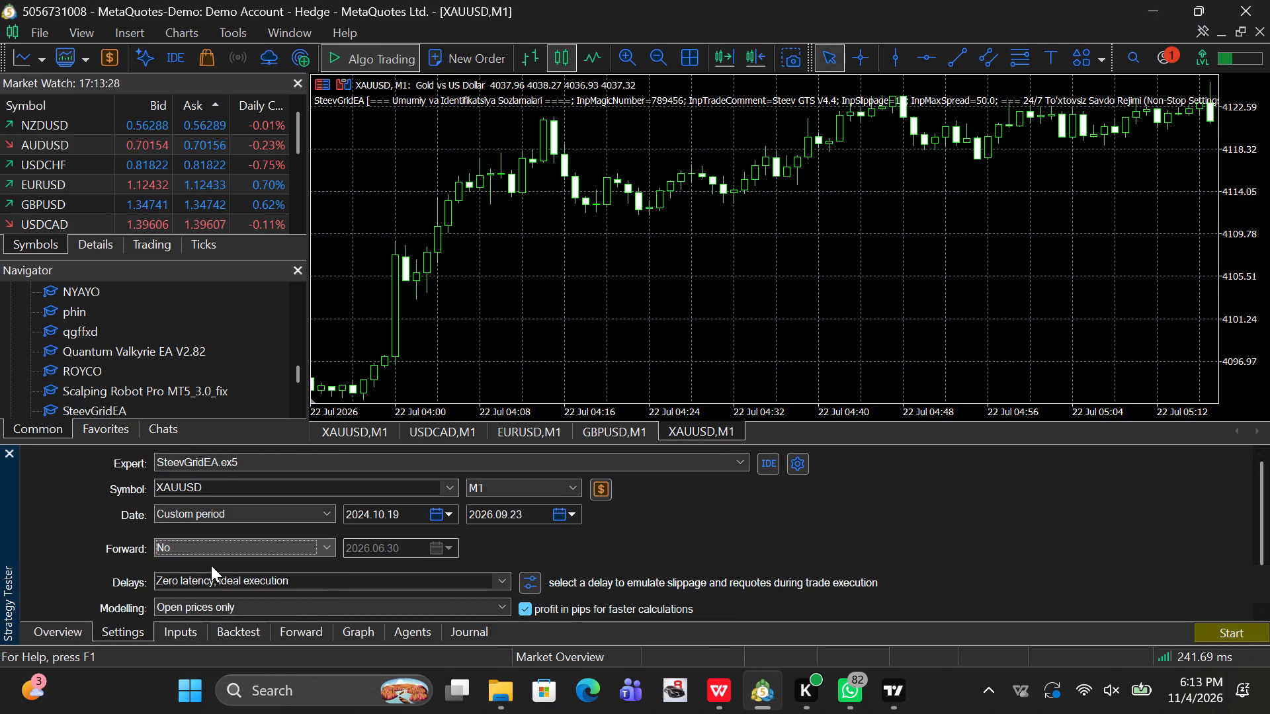
left_click(1219, 626)
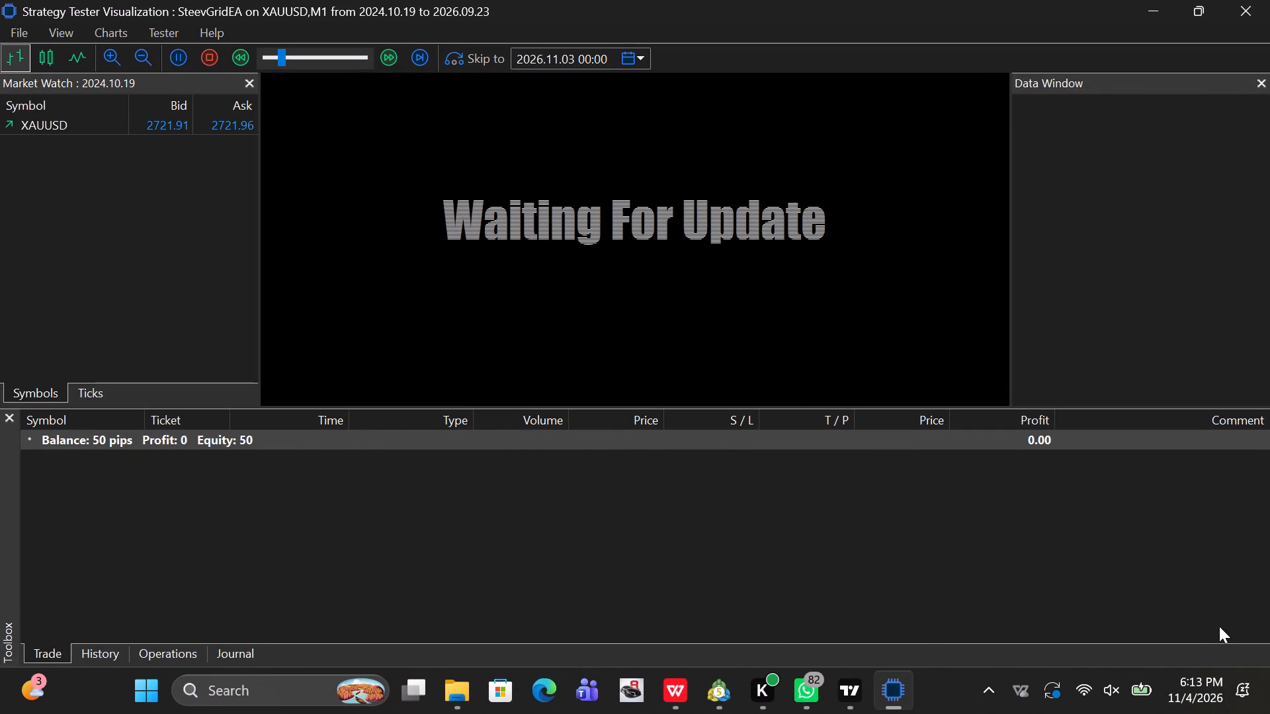
Set the skip-to date of the SteevGridEA visualization to 2026.11.04 00:00 and step the playback forward.
left_click(640, 50)
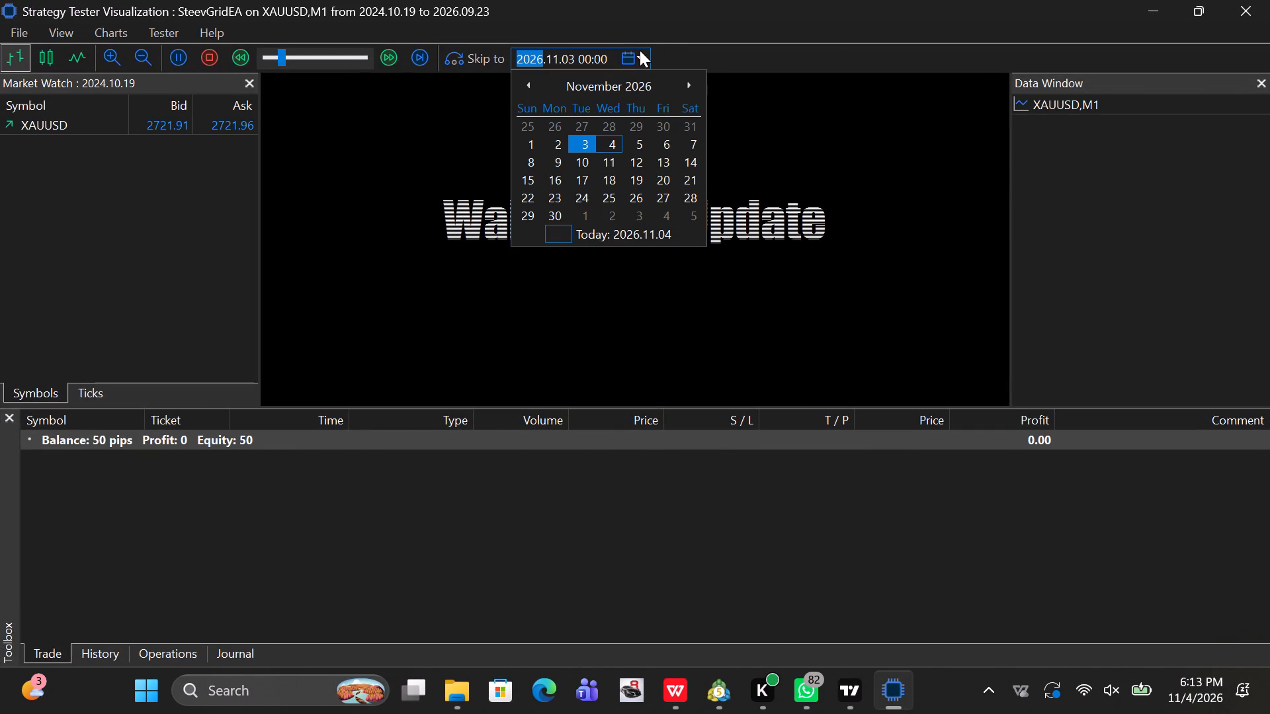
left_click(607, 147)
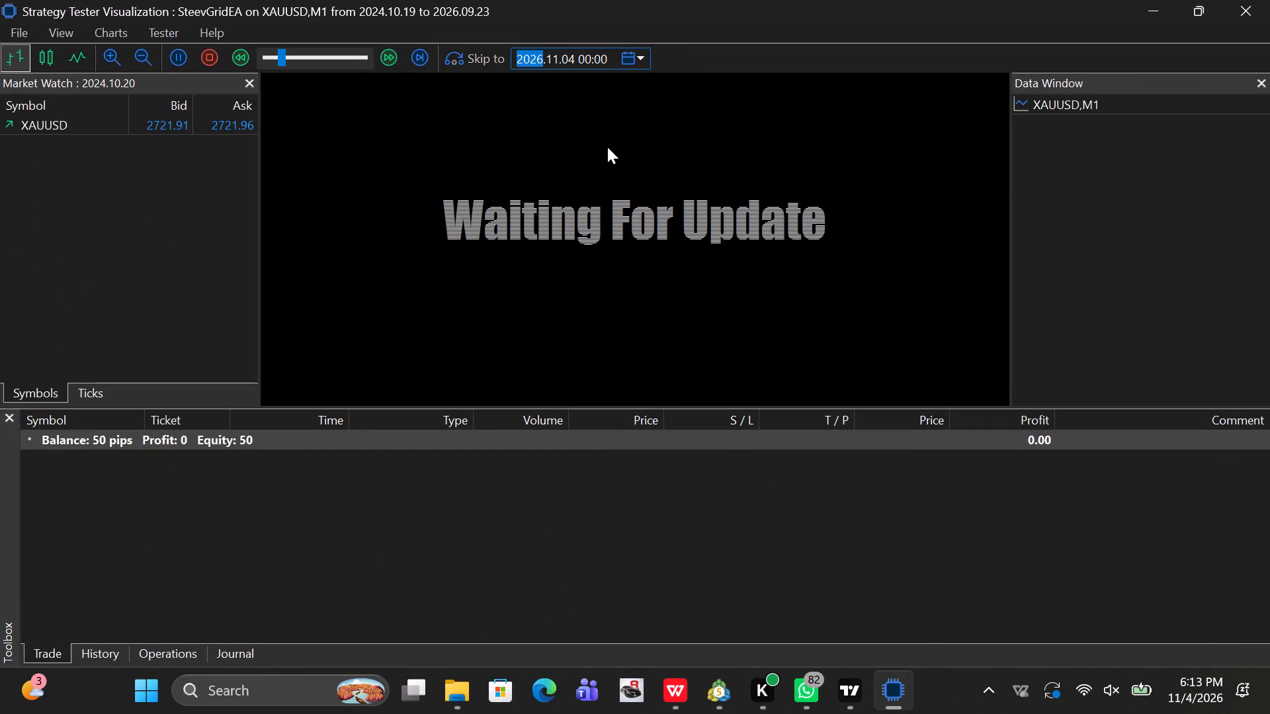
left_click(607, 147)
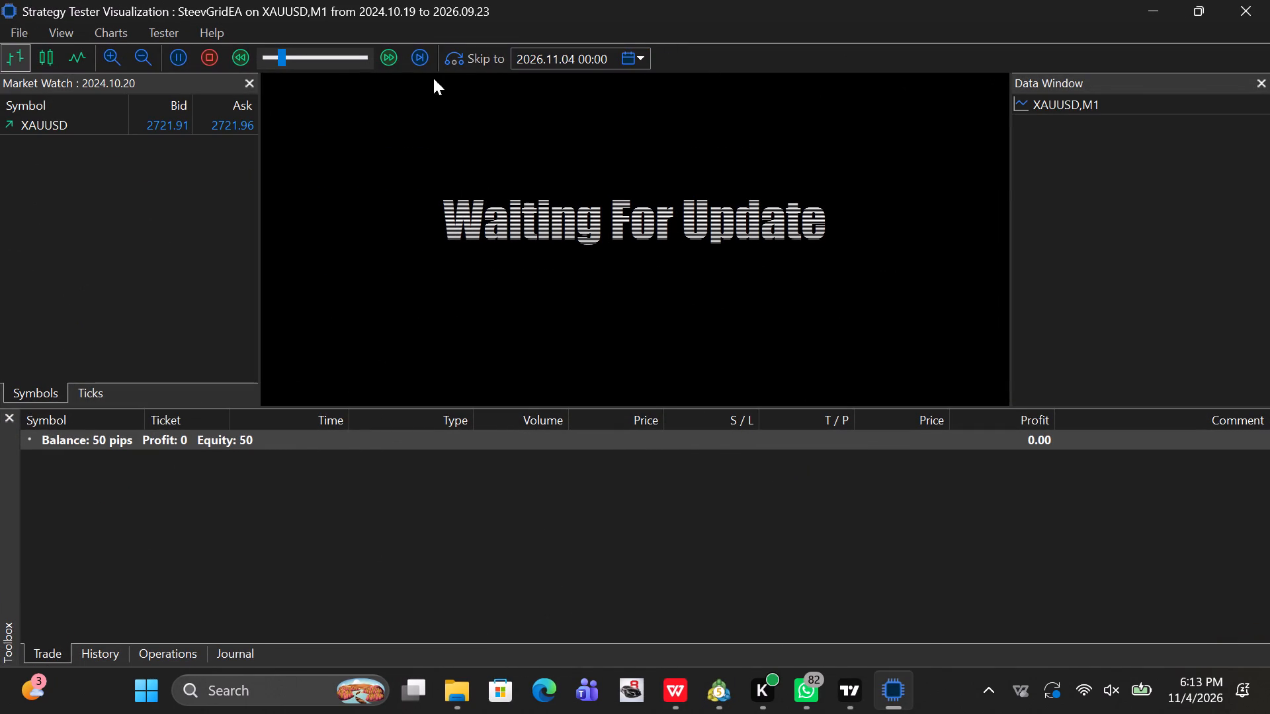
left_click(418, 56)
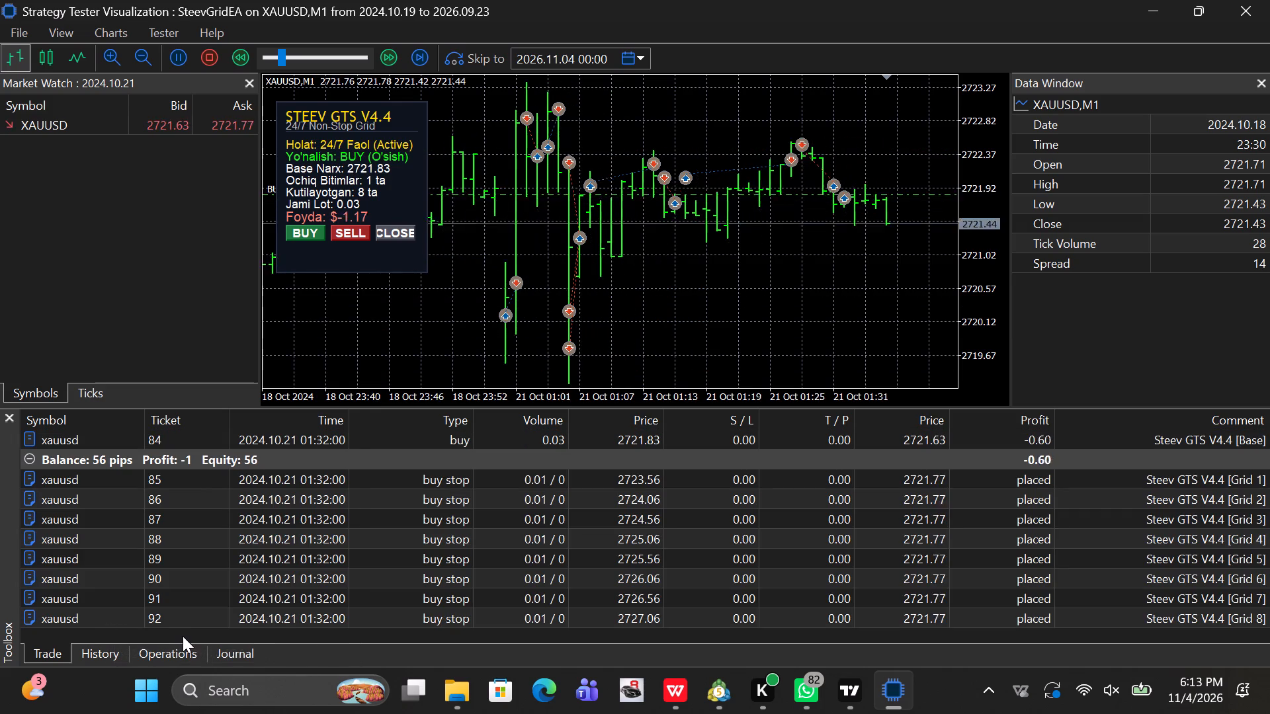
Examine the SteevGridEA run's journal, operations, history and open trades, increasing the playback speed while watching.
left_click(224, 651)
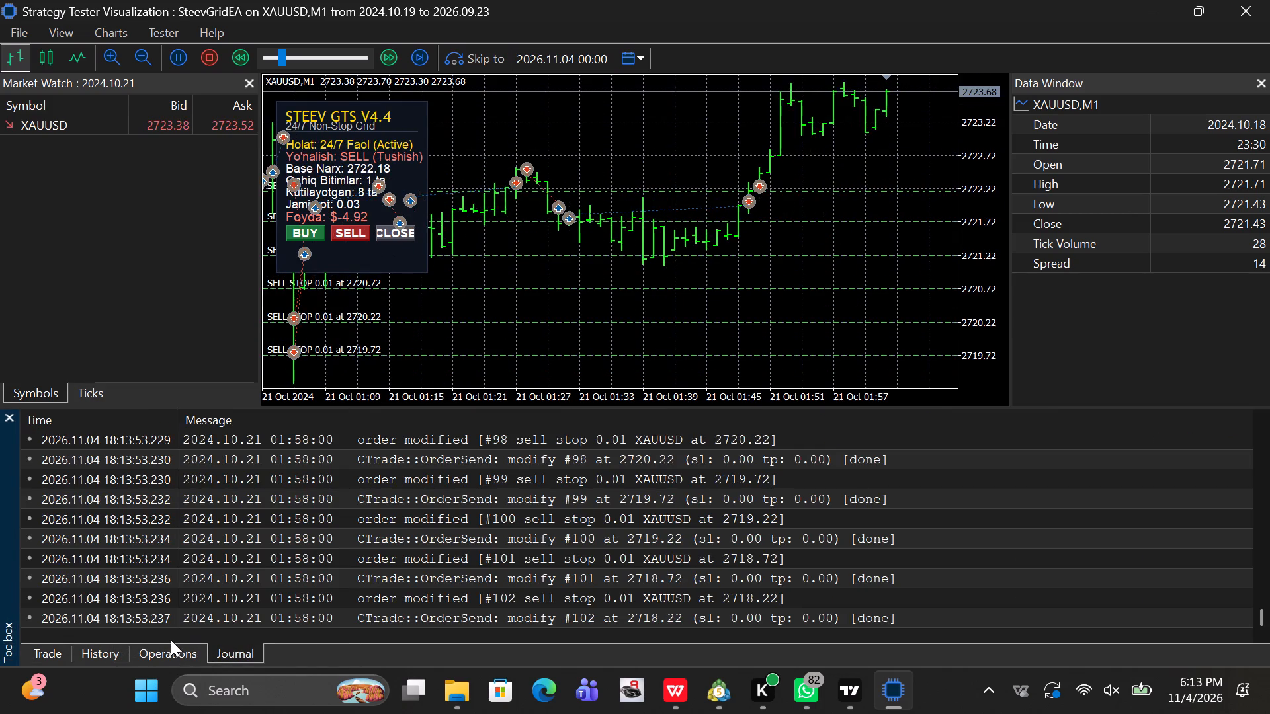
left_click(179, 648)
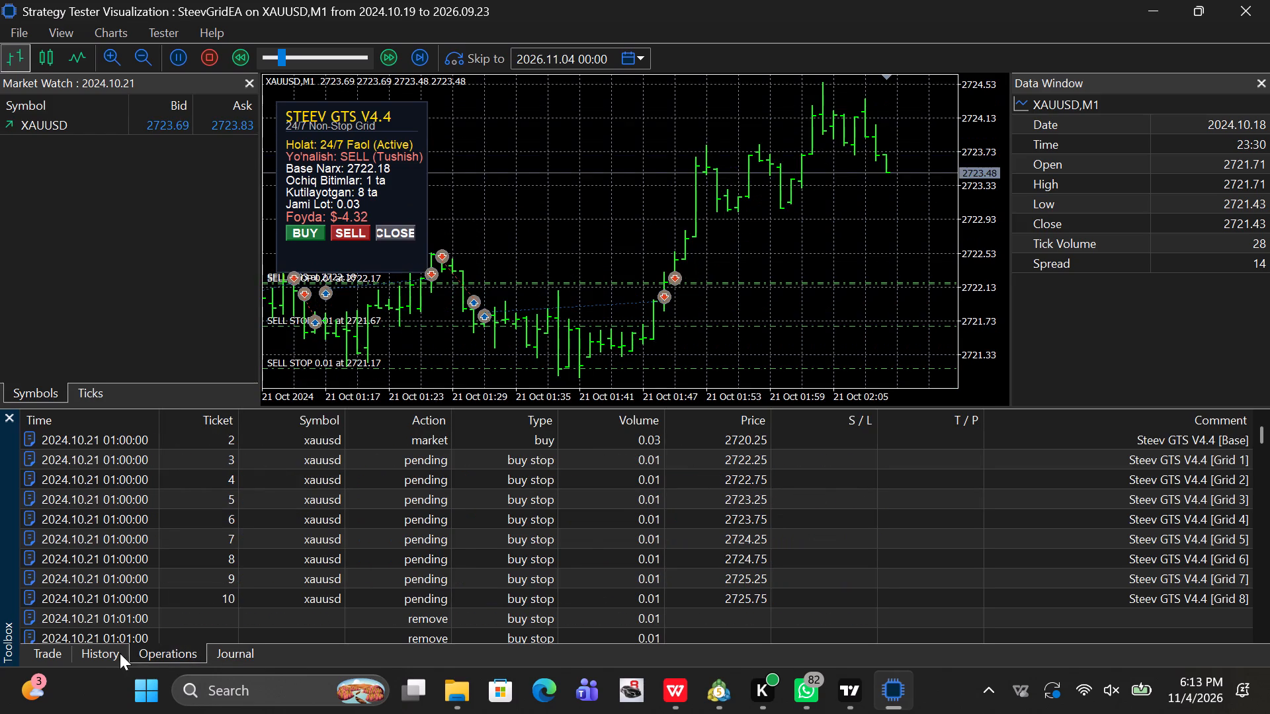
left_click(113, 653)
left_click(39, 654)
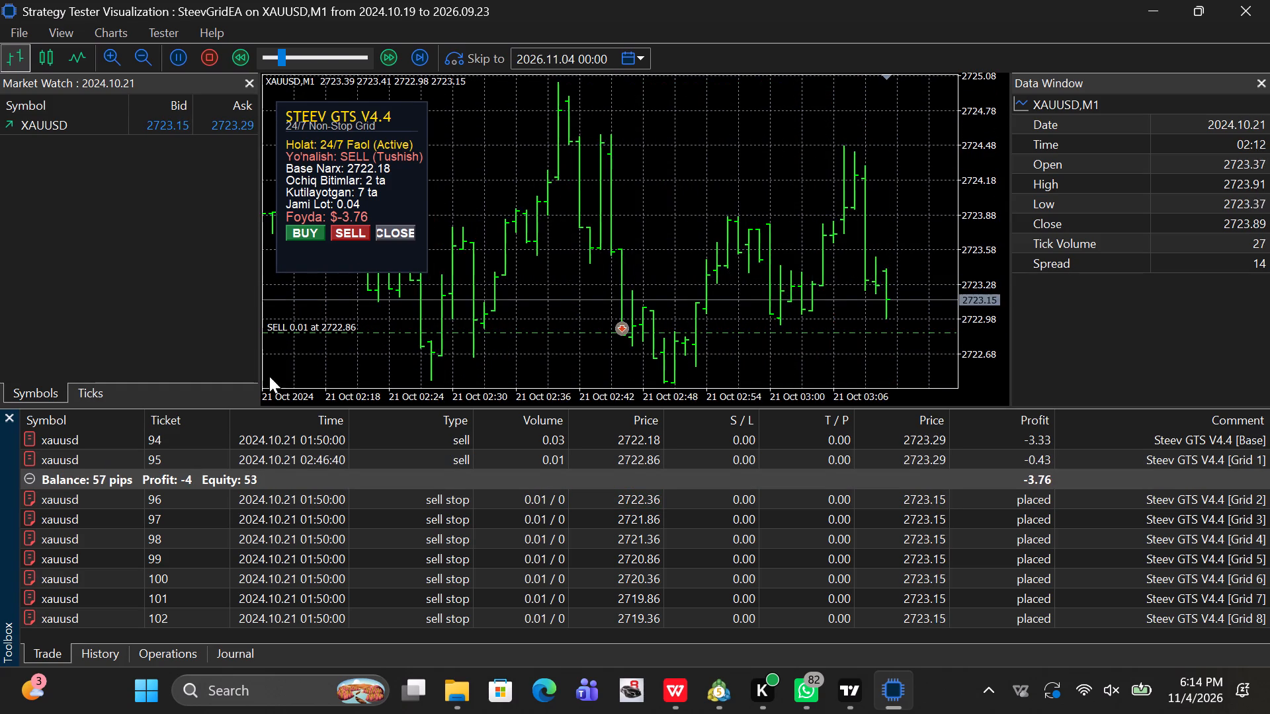
left_click(392, 54)
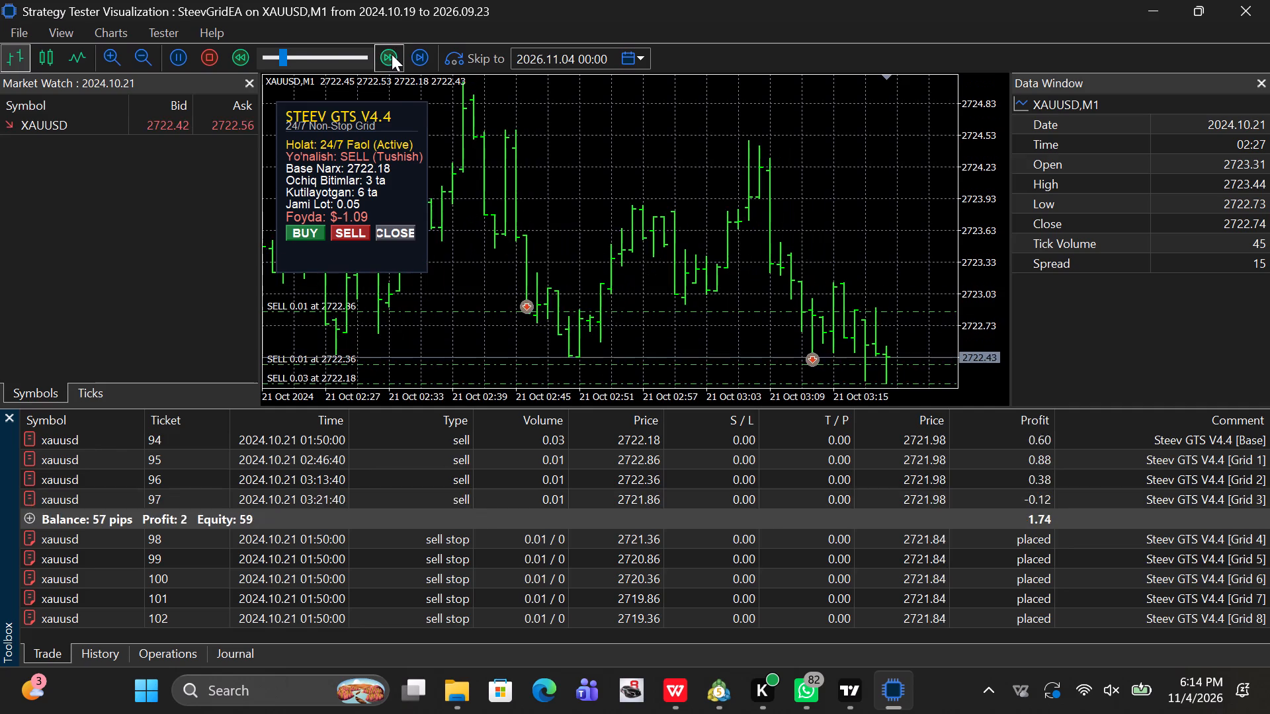
left_click(392, 54)
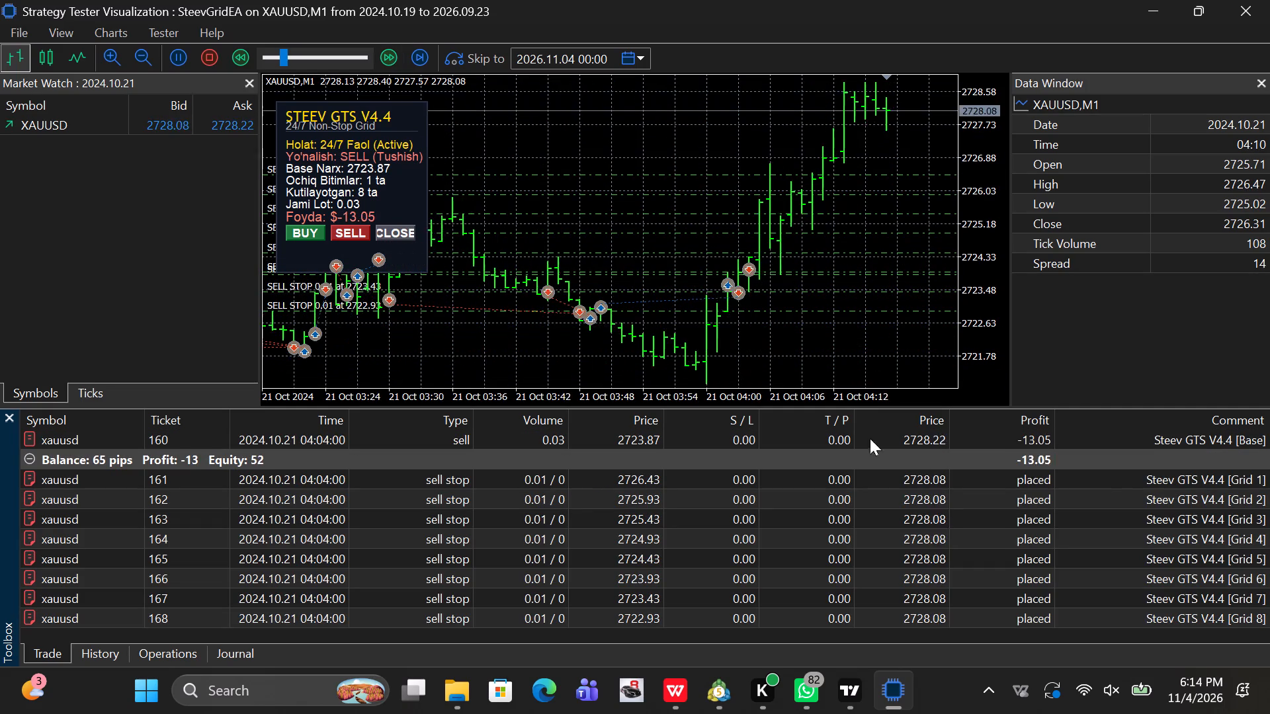
scroll(1169, 491, "down", 4)
scroll(1169, 491, "up", 4)
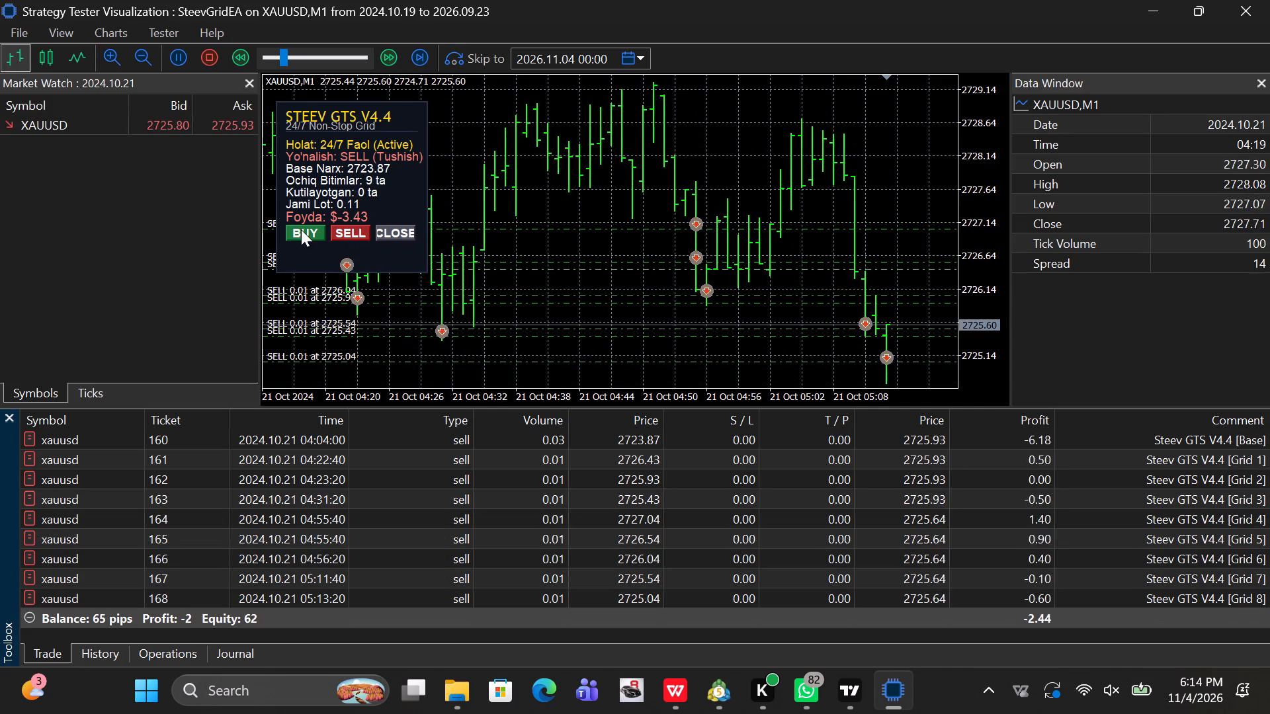
Try the BUY control on the STEEV GTS V4.4 chart panel, check the resulting chart, and close the visualization window.
left_click(301, 229)
left_click(301, 229)
left_click(301, 229)
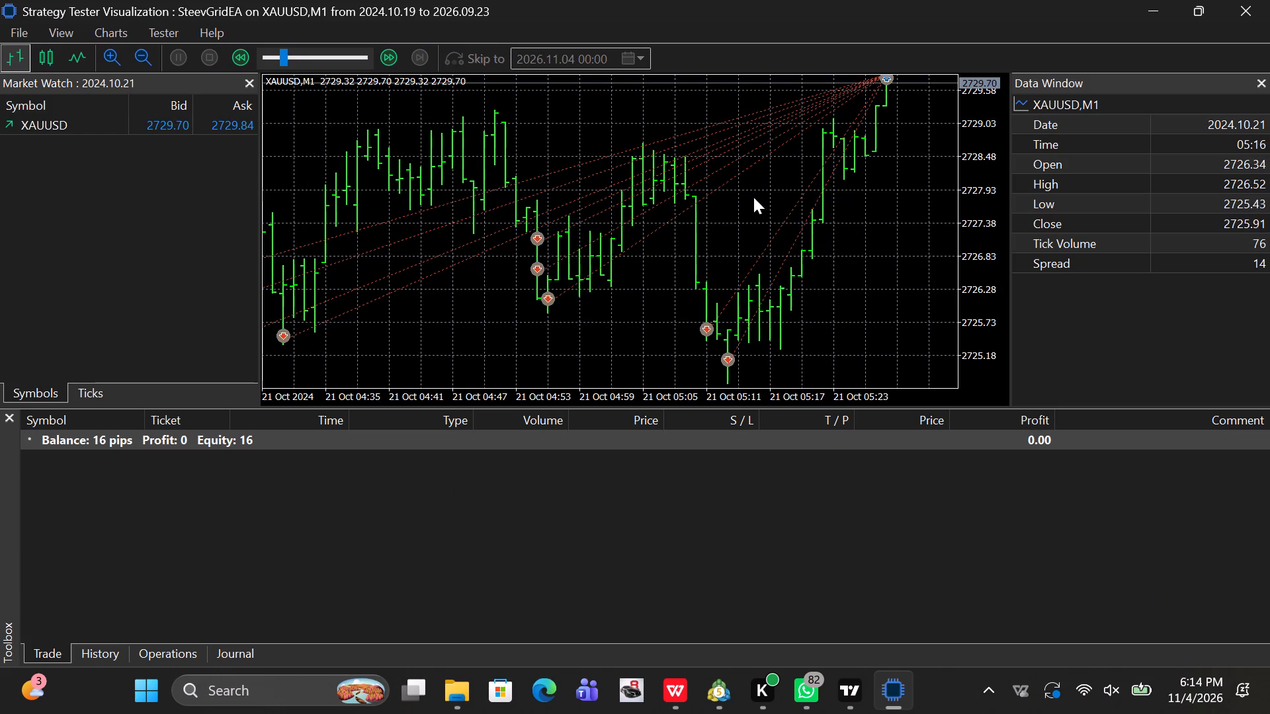
left_click(672, 178)
left_click(386, 56)
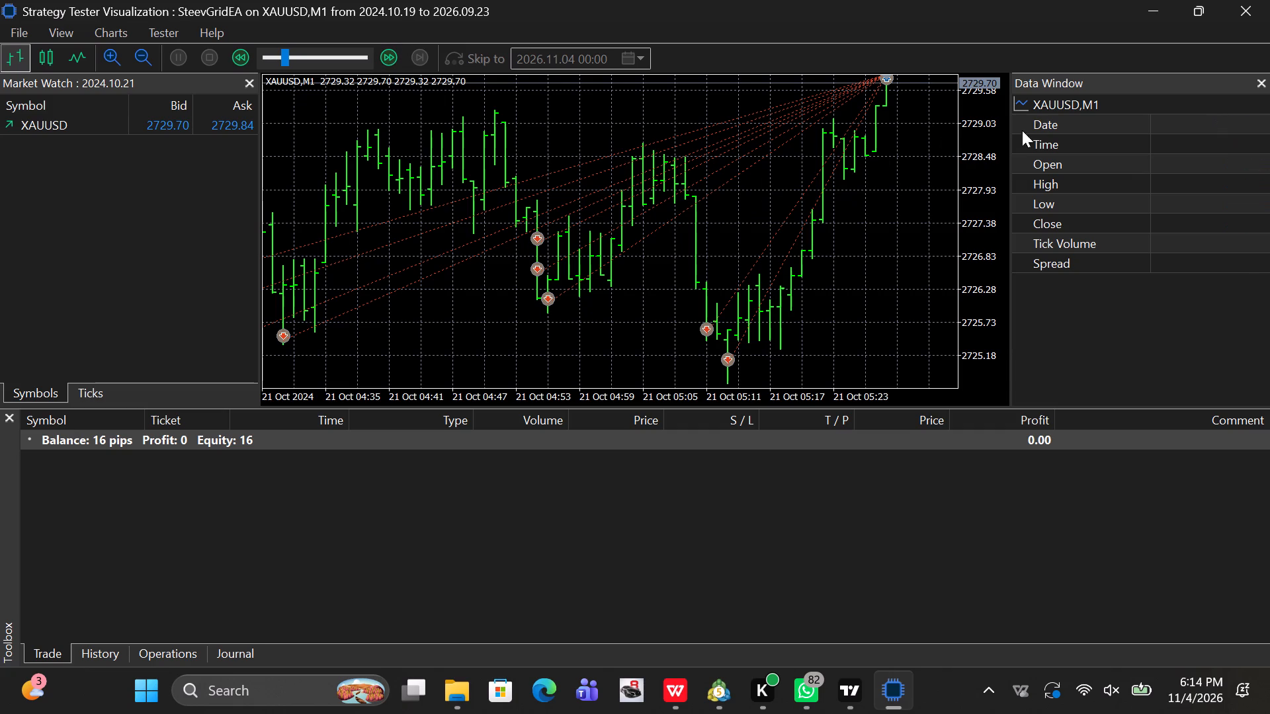
left_click(1256, 8)
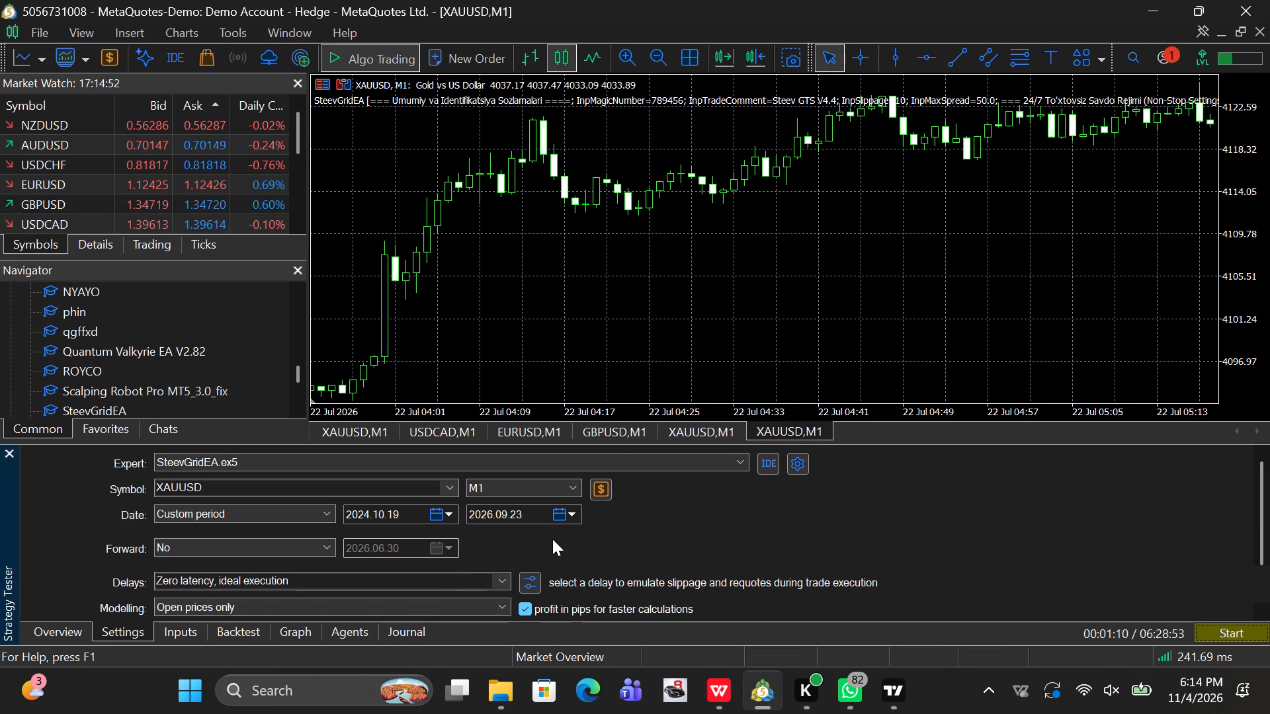
Select Gem Forex Scalper EA V1.0 MT5.ex5 as the expert and start its visual backtest on XAUUSD M1.
left_click(323, 461)
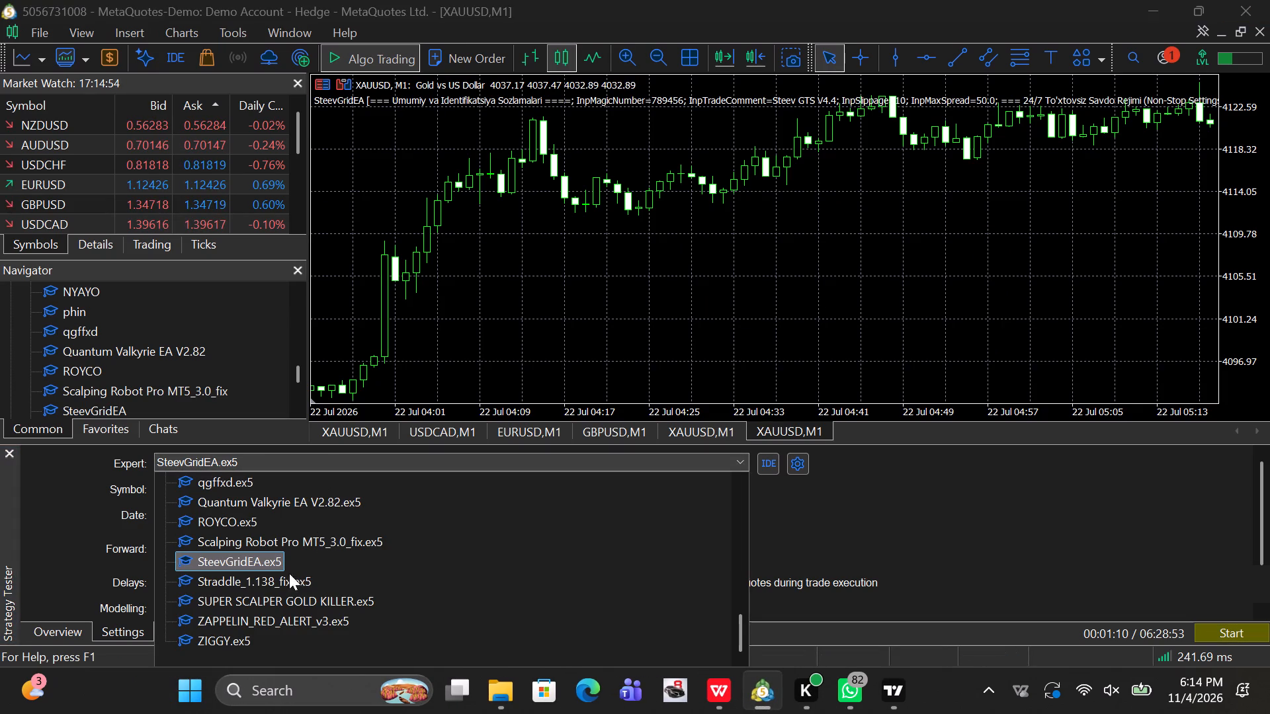
scroll(264, 611, "down", 1)
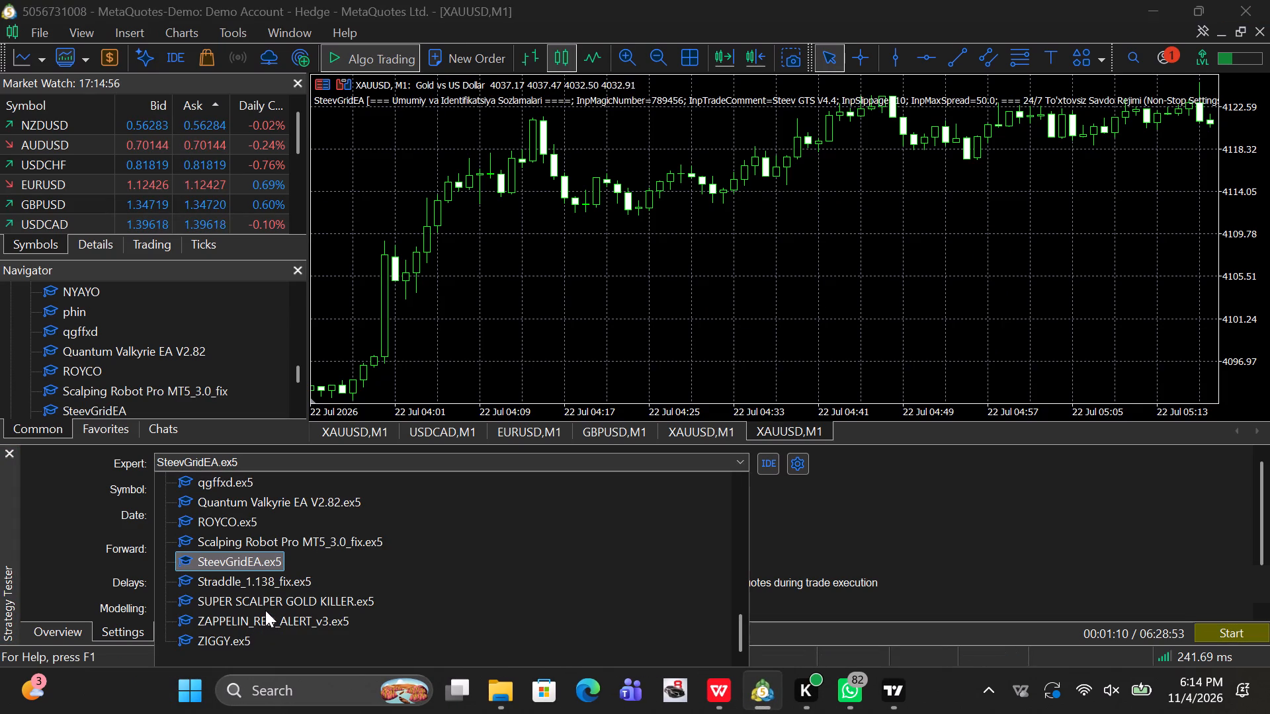
scroll(284, 555, "down", 4)
scroll(284, 553, "up", 5)
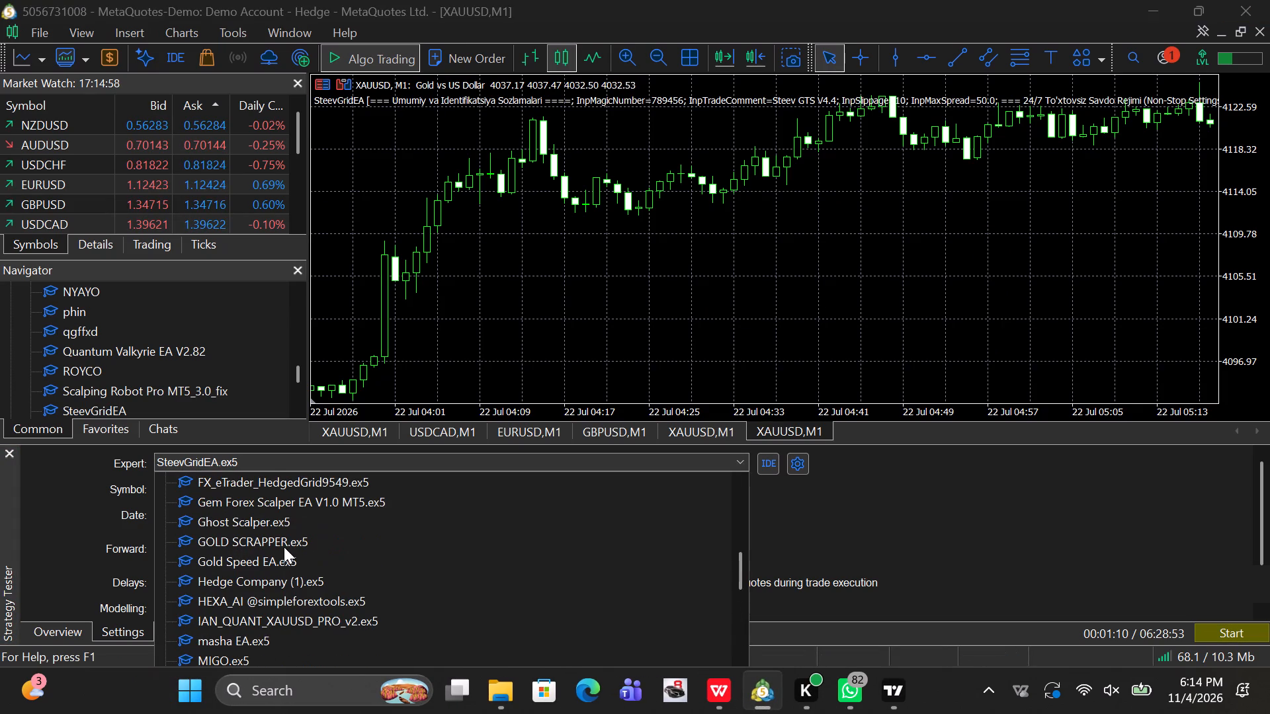
left_click(327, 498)
key("Return")
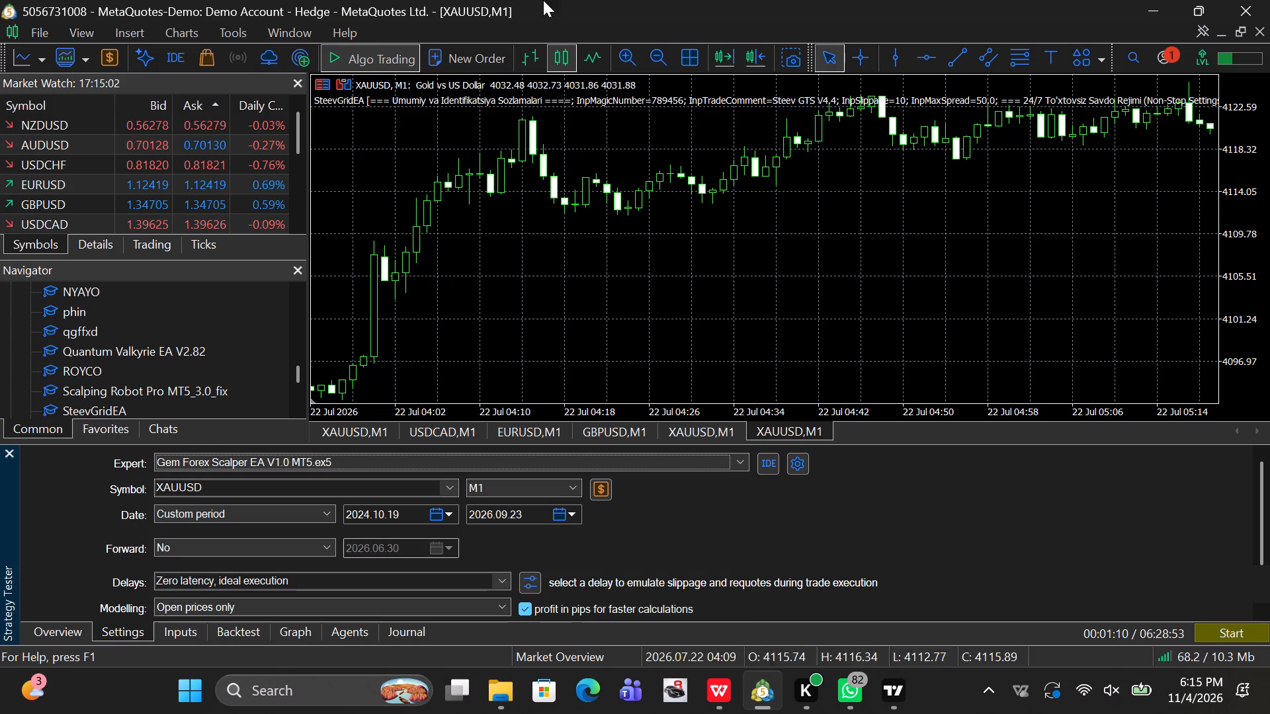
left_click(1215, 624)
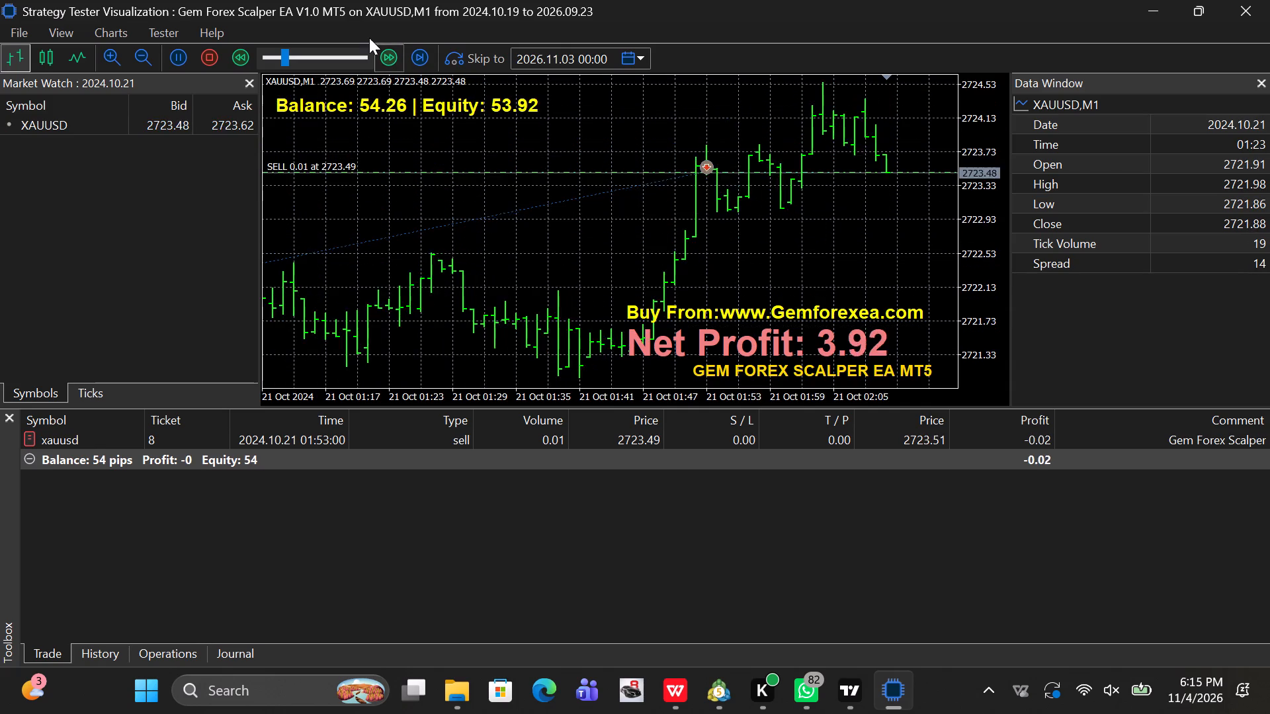
Raise the Gem Forex Scalper playback speed several notches, watch its trades, and close the visualization window.
left_click(388, 55)
left_click(388, 55)
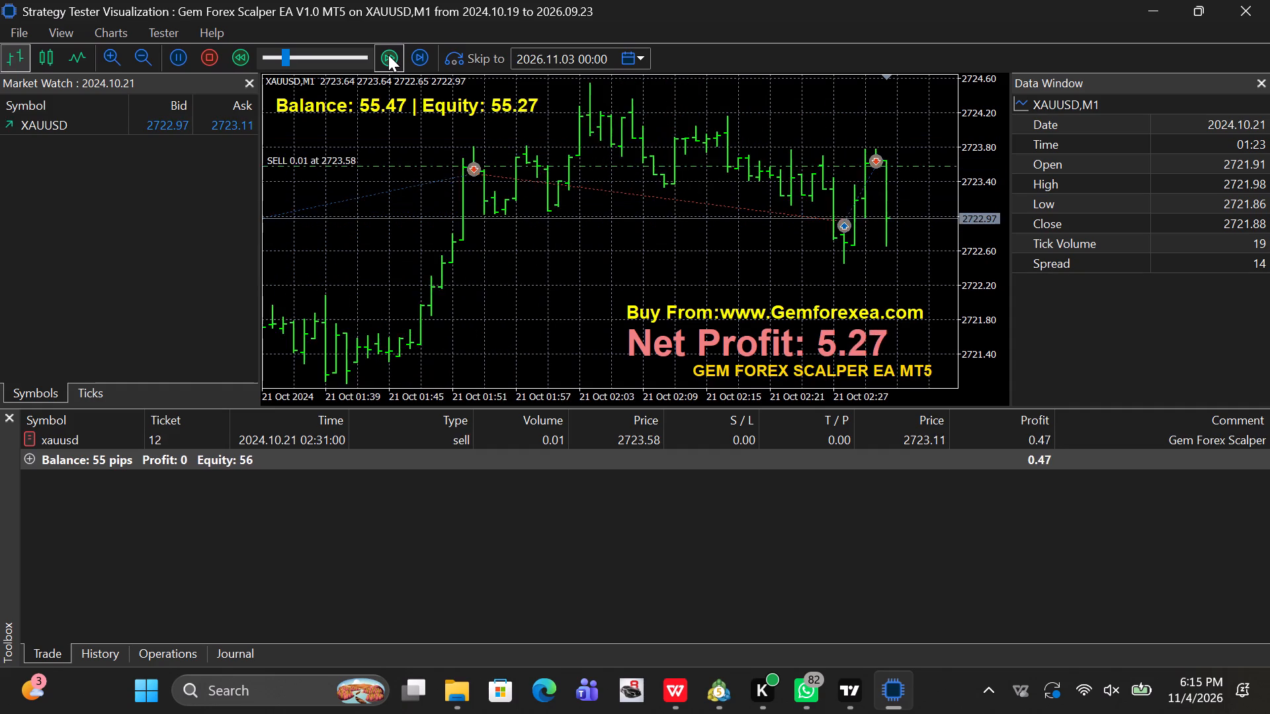
left_click(388, 55)
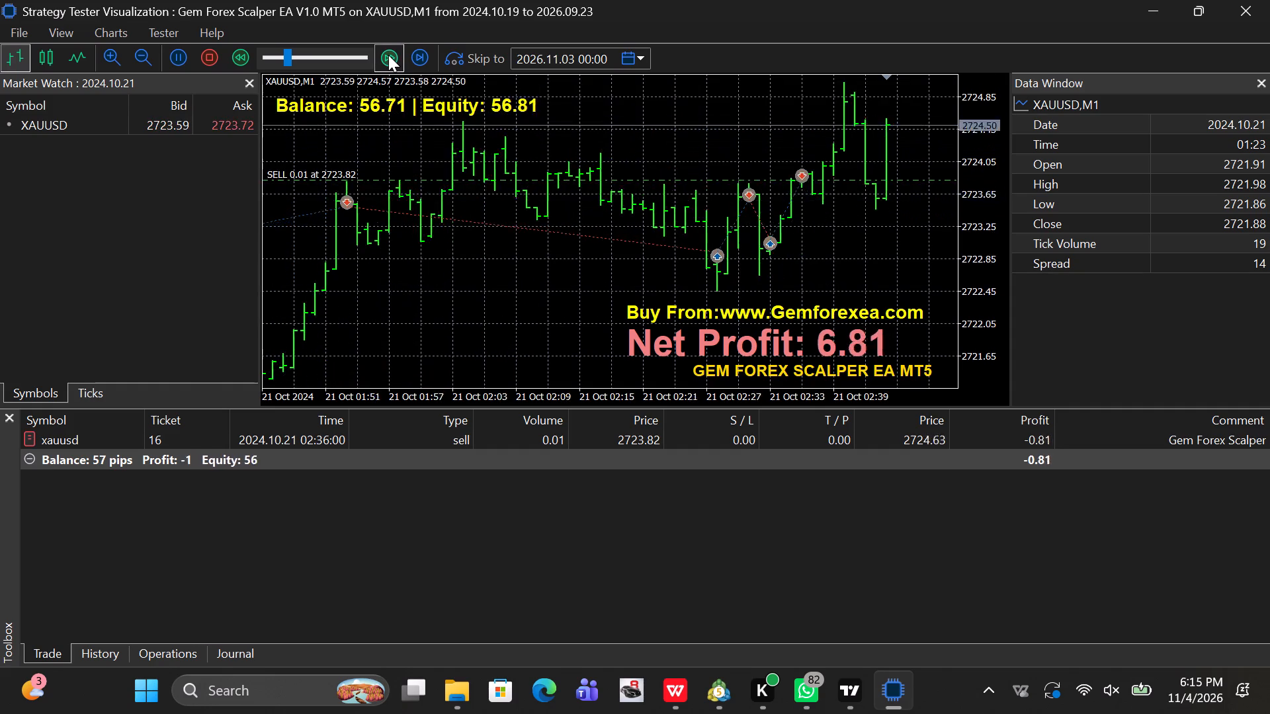
left_click(388, 55)
left_click(388, 55)
left_click(388, 55)
left_click(388, 55)
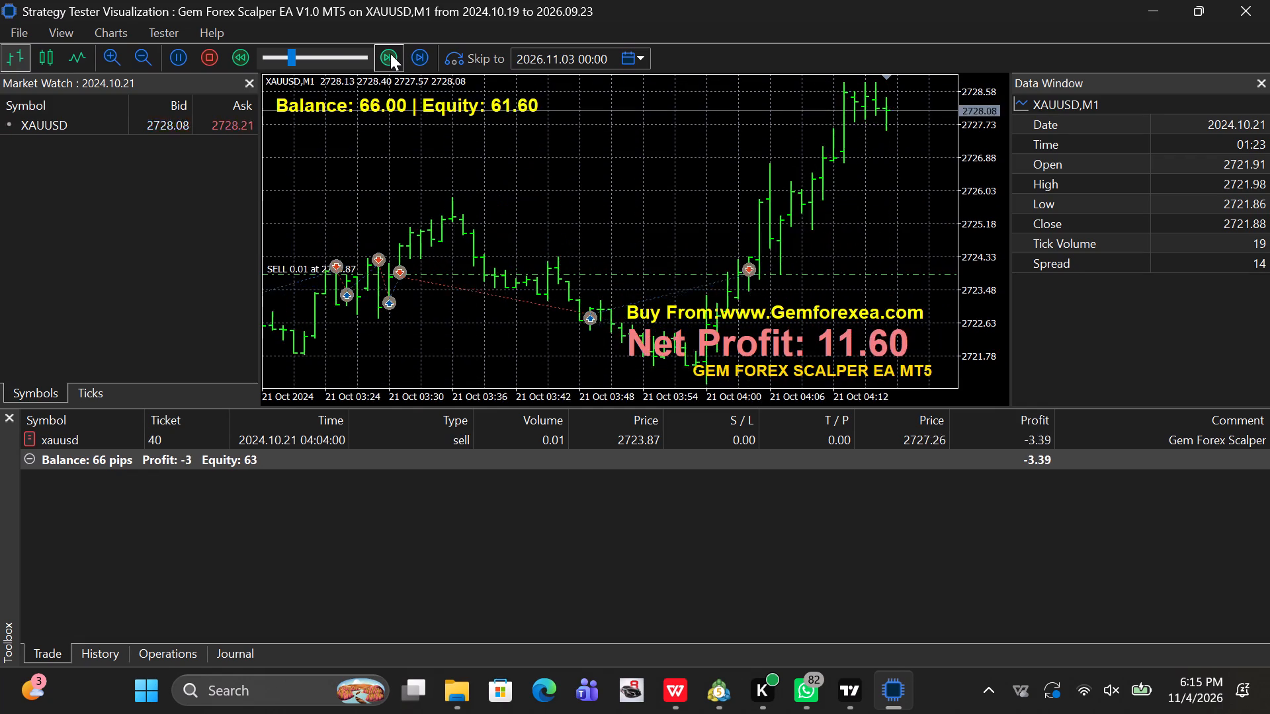
left_click(1245, 0)
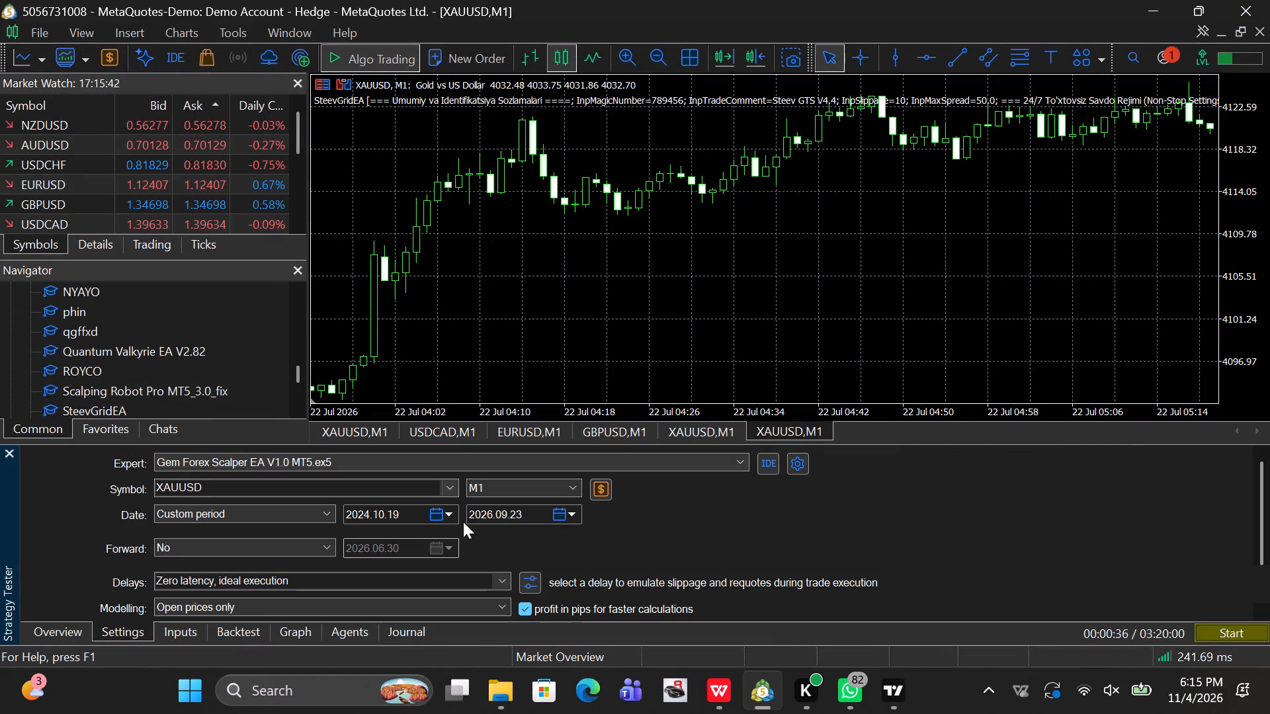
Select Hedge Company (1).ex5 as the expert, start its visual backtest on XAUUSD M1, and close the visualization window.
left_click(419, 467)
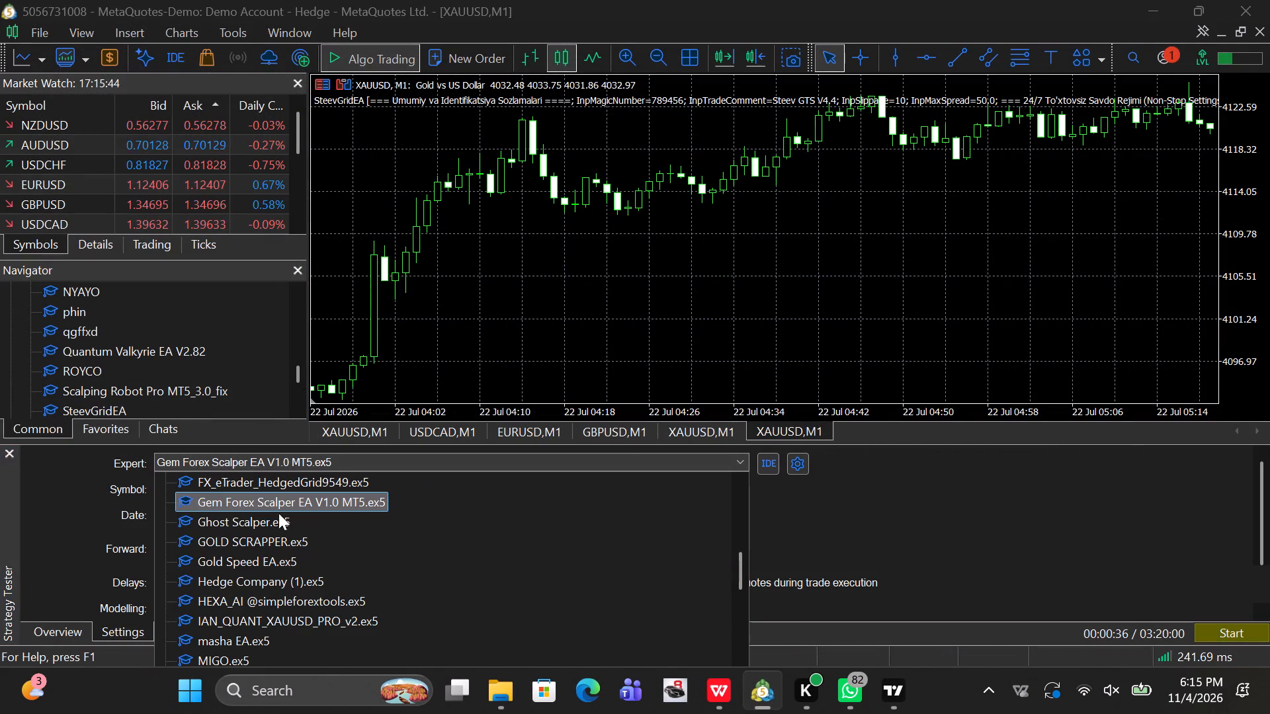
left_click(261, 584)
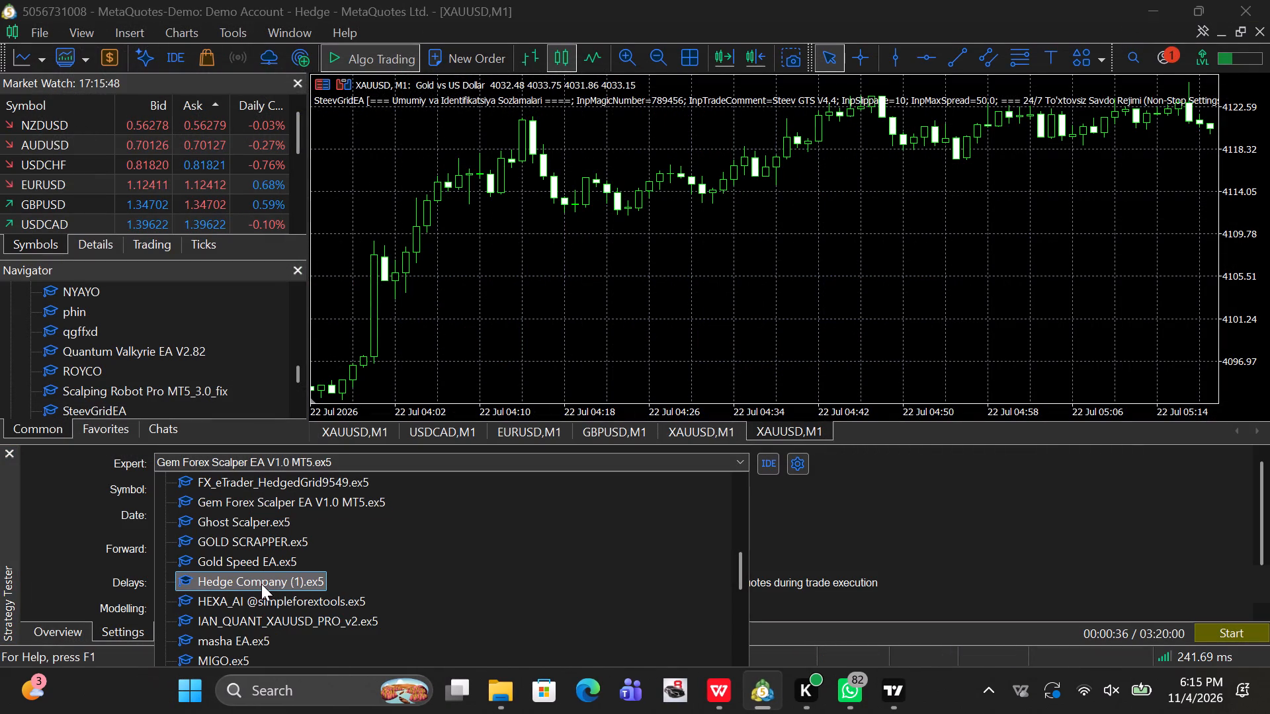
key("Return")
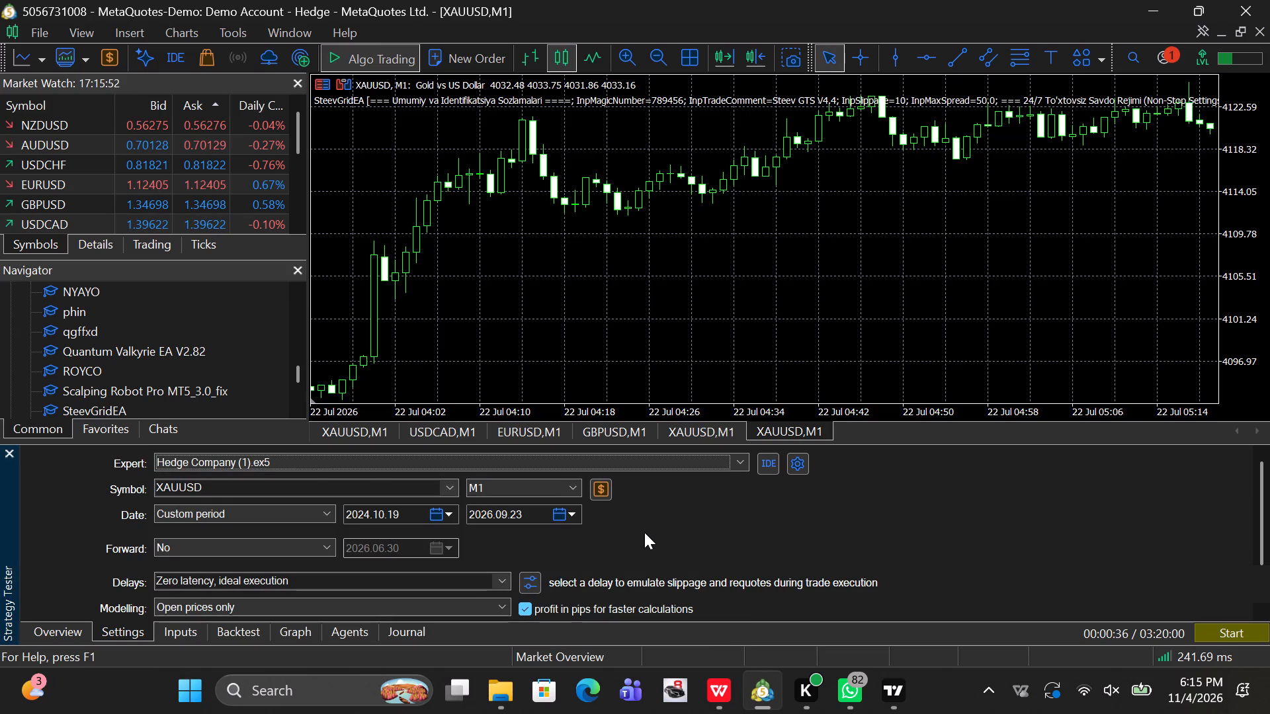
left_click(1225, 637)
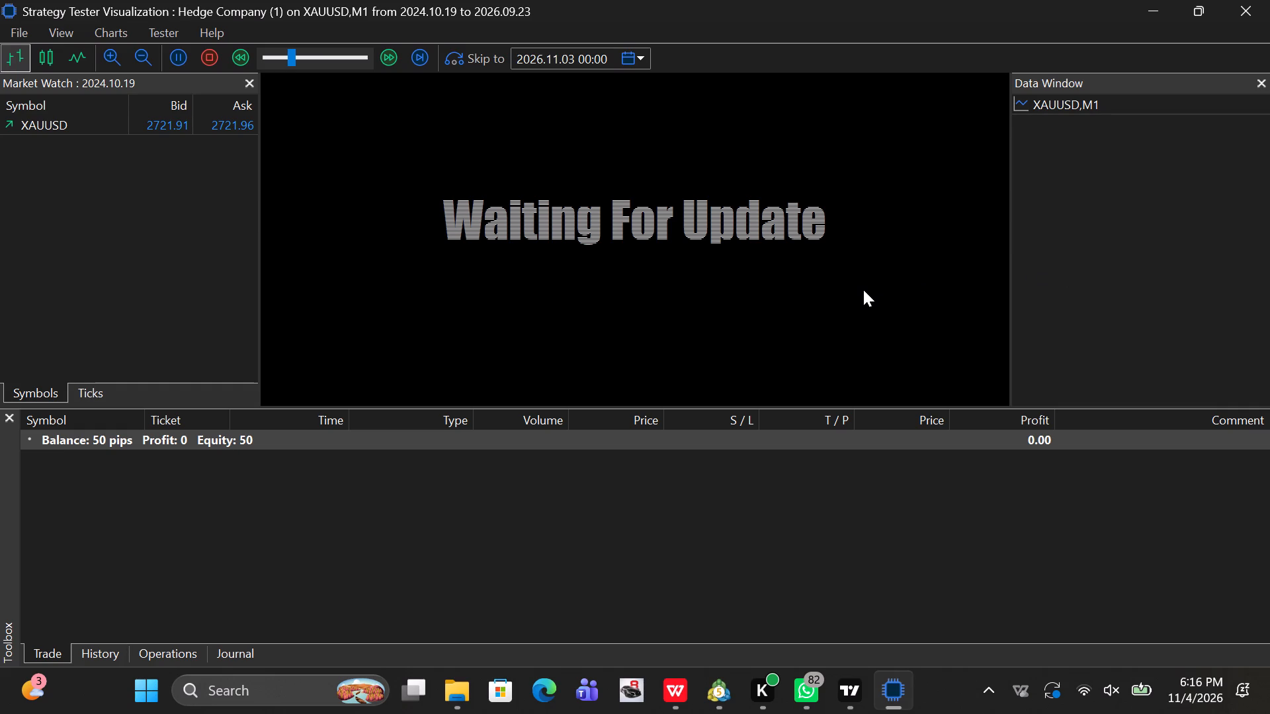
left_click(1269, 0)
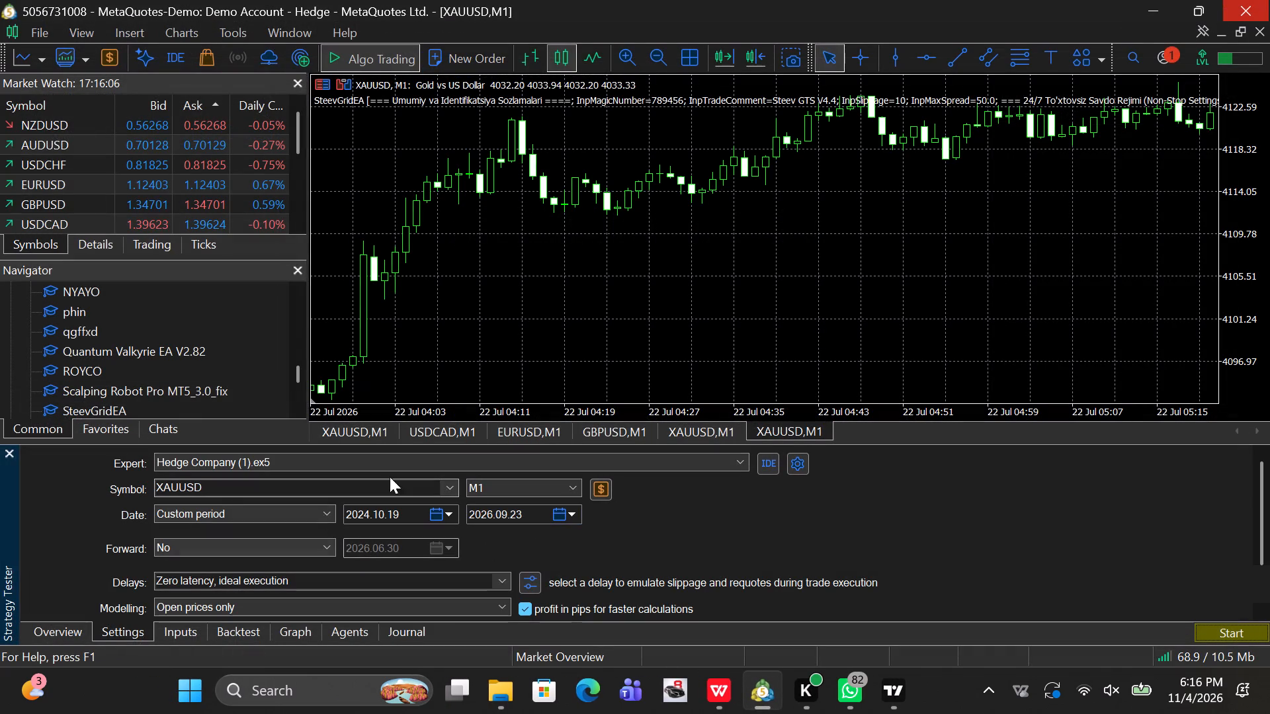
Select SteevGridEA.ex5 as the expert, start its visual backtest on XAUUSD M1, and close the visualization window.
left_click(440, 465)
scroll(362, 547, "down", 1)
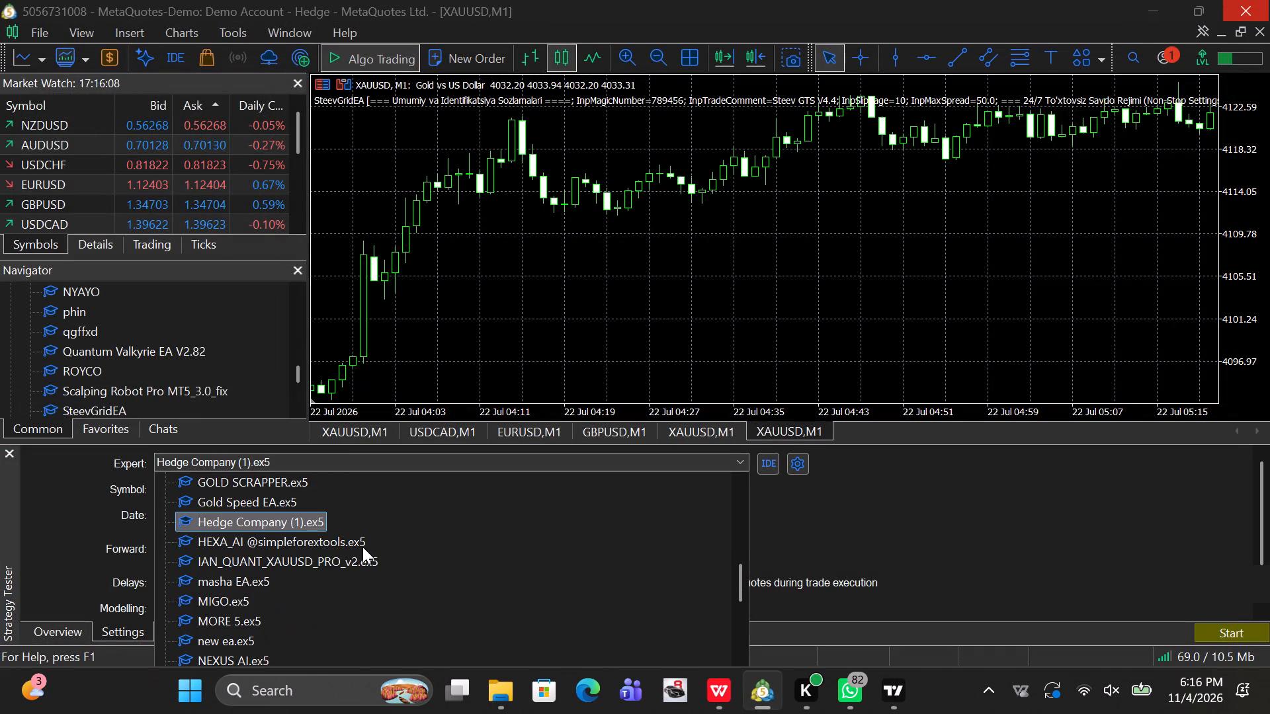
scroll(362, 547, "down", 4)
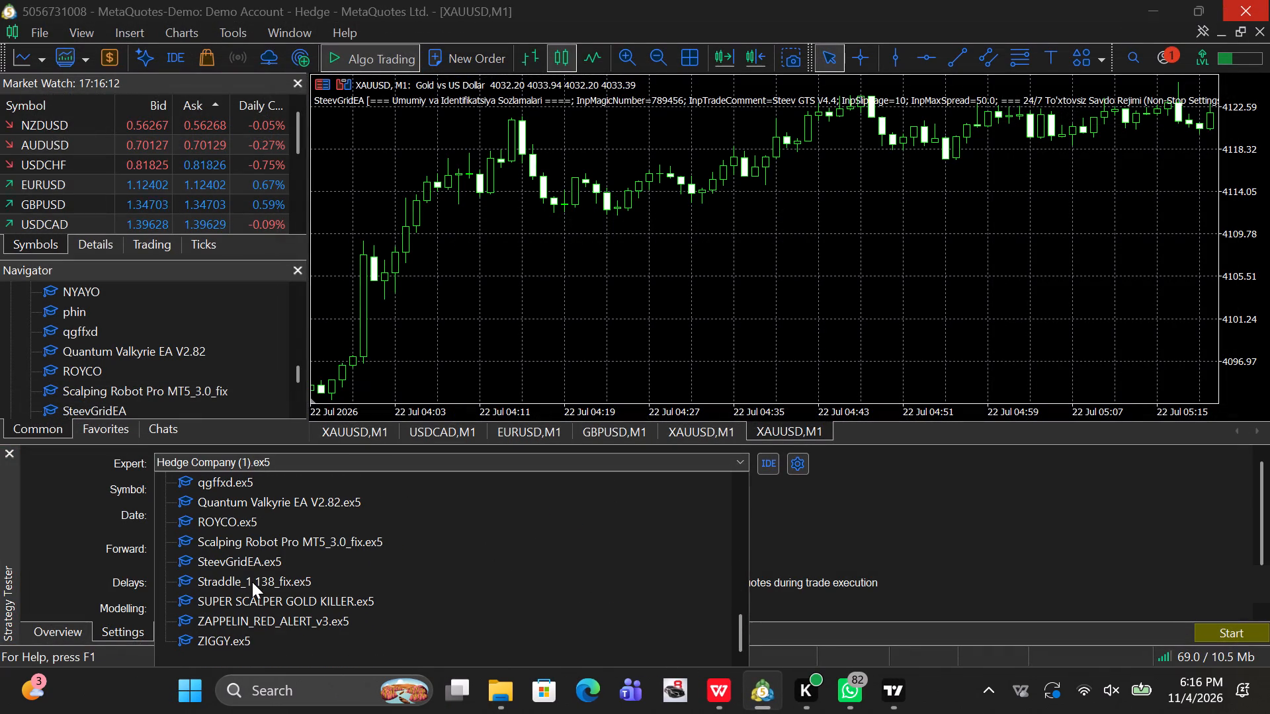
scroll(252, 582, "down", 2)
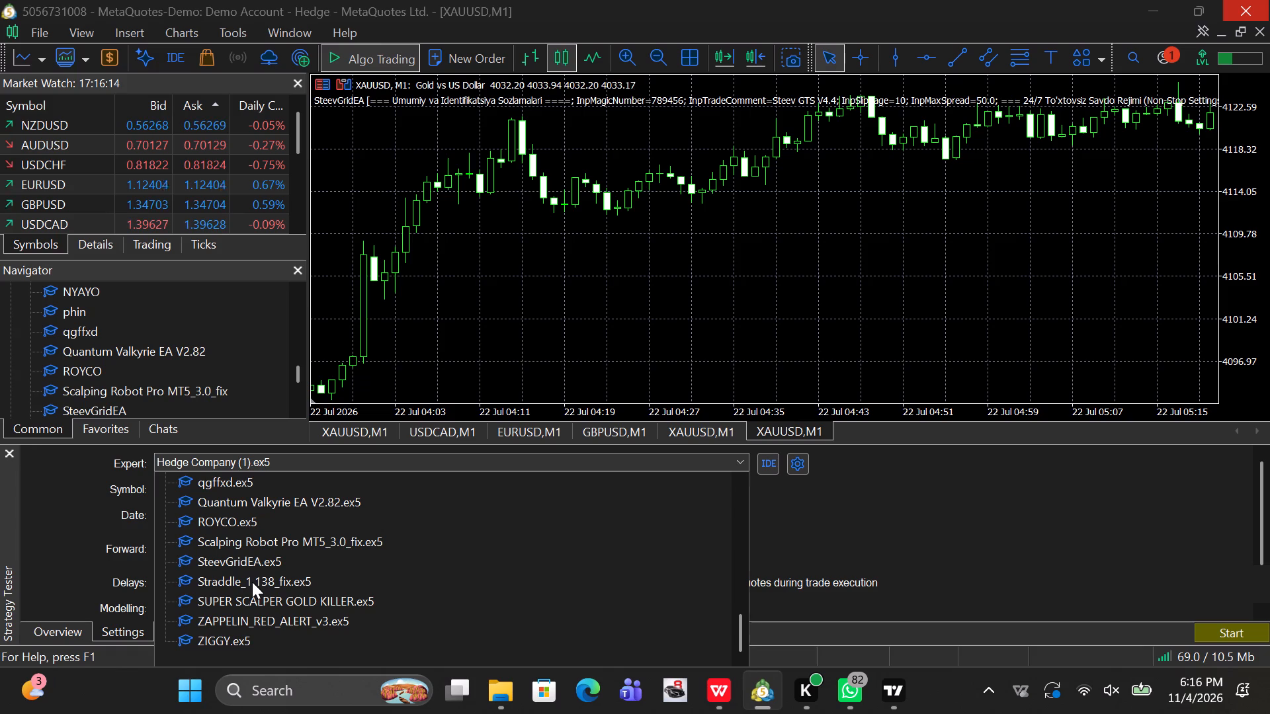
left_click(257, 565)
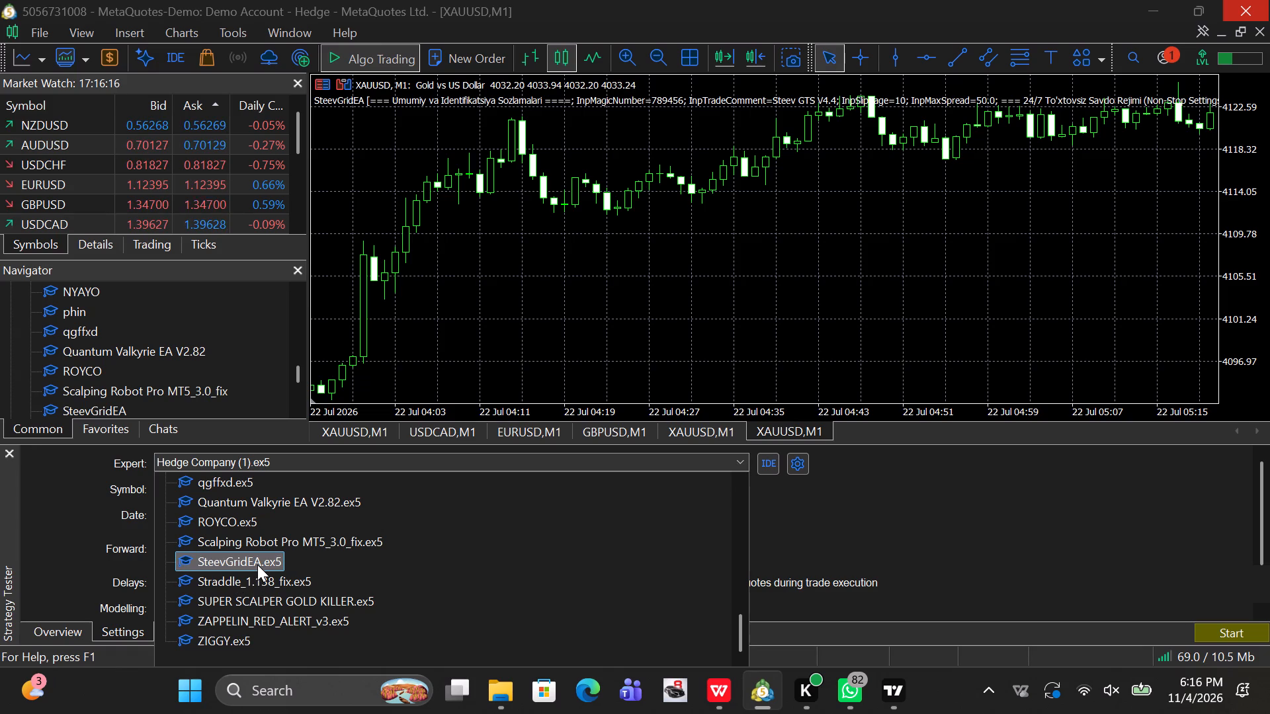
key("Return")
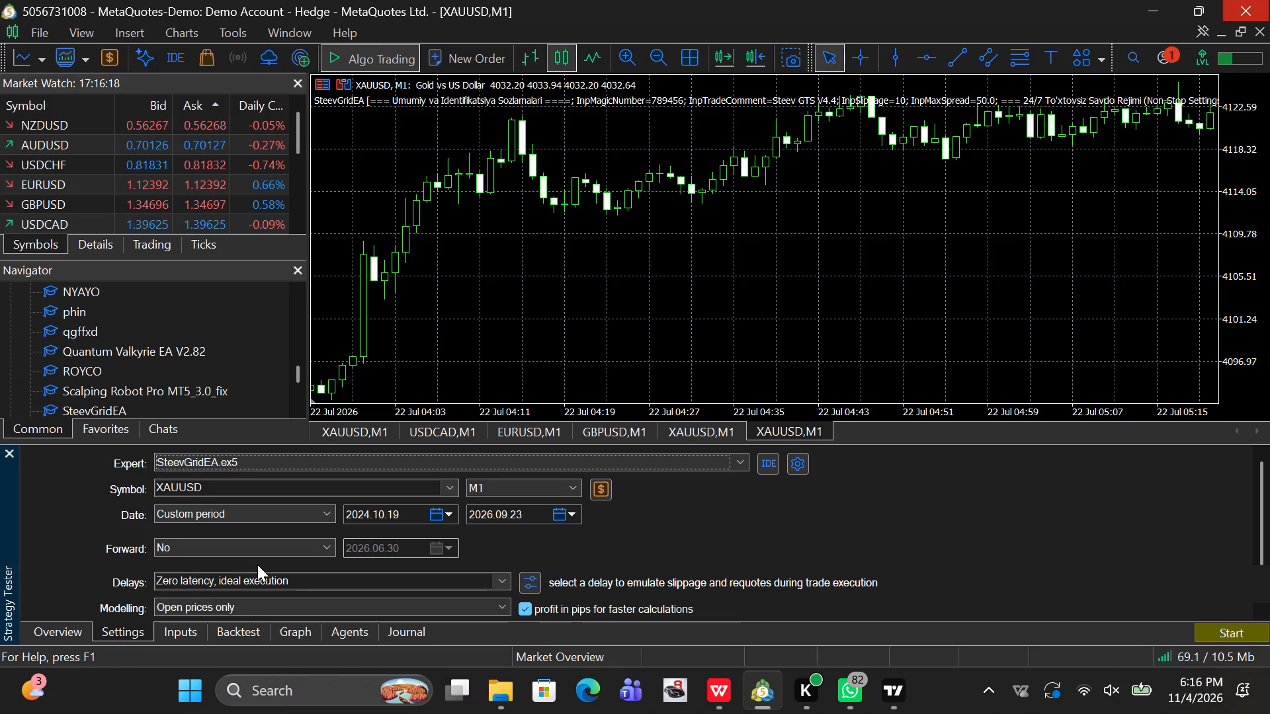
left_click(1234, 633)
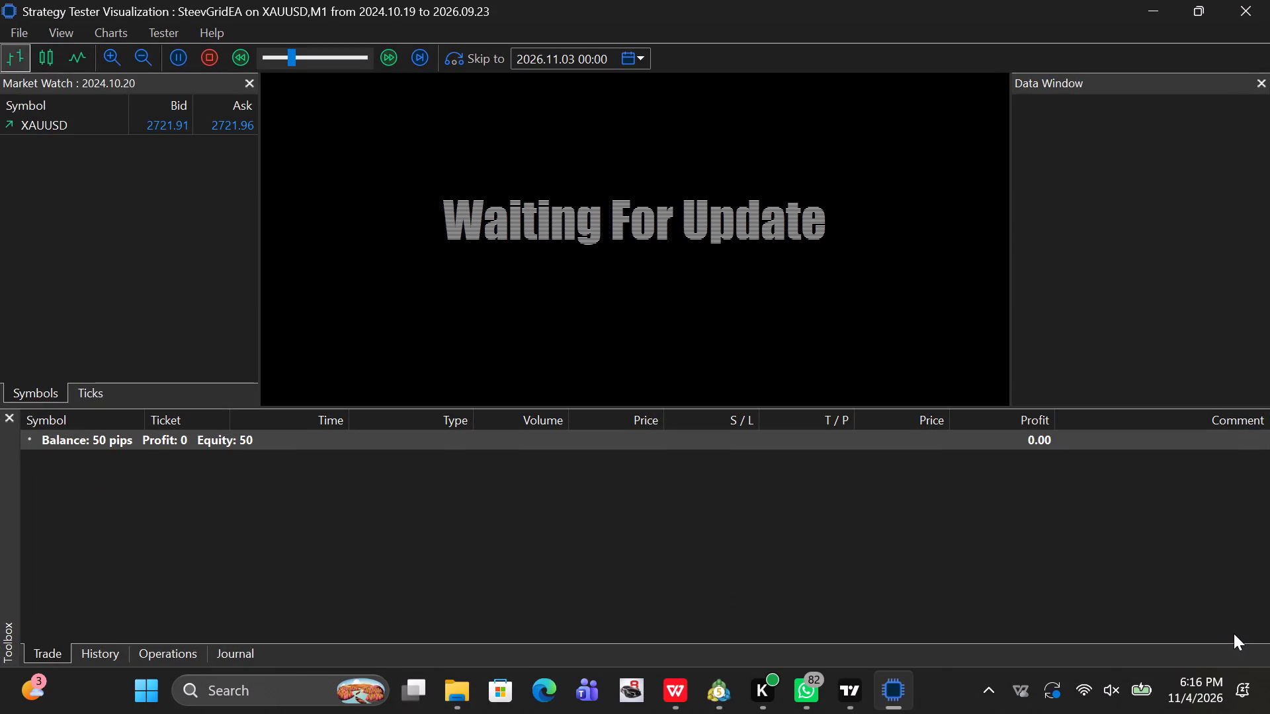
left_click(1267, 0)
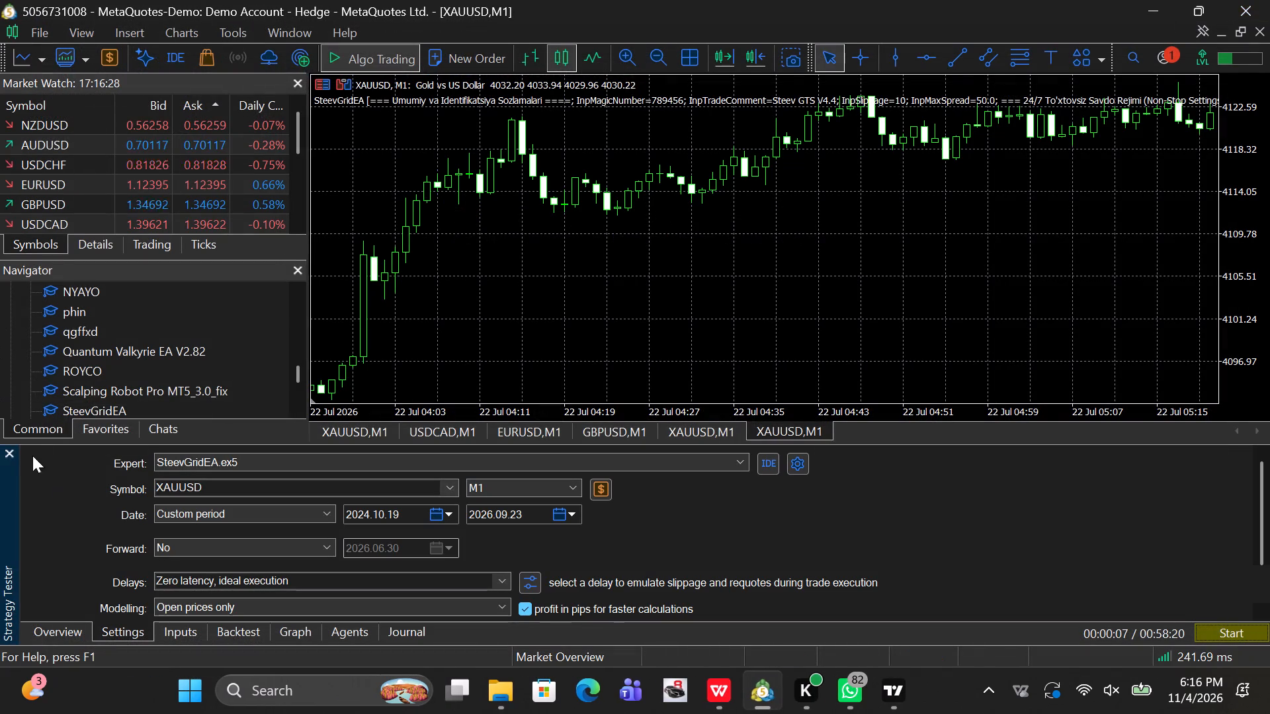
Close the Strategy Tester to enlarge the chart area.
left_click(15, 450)
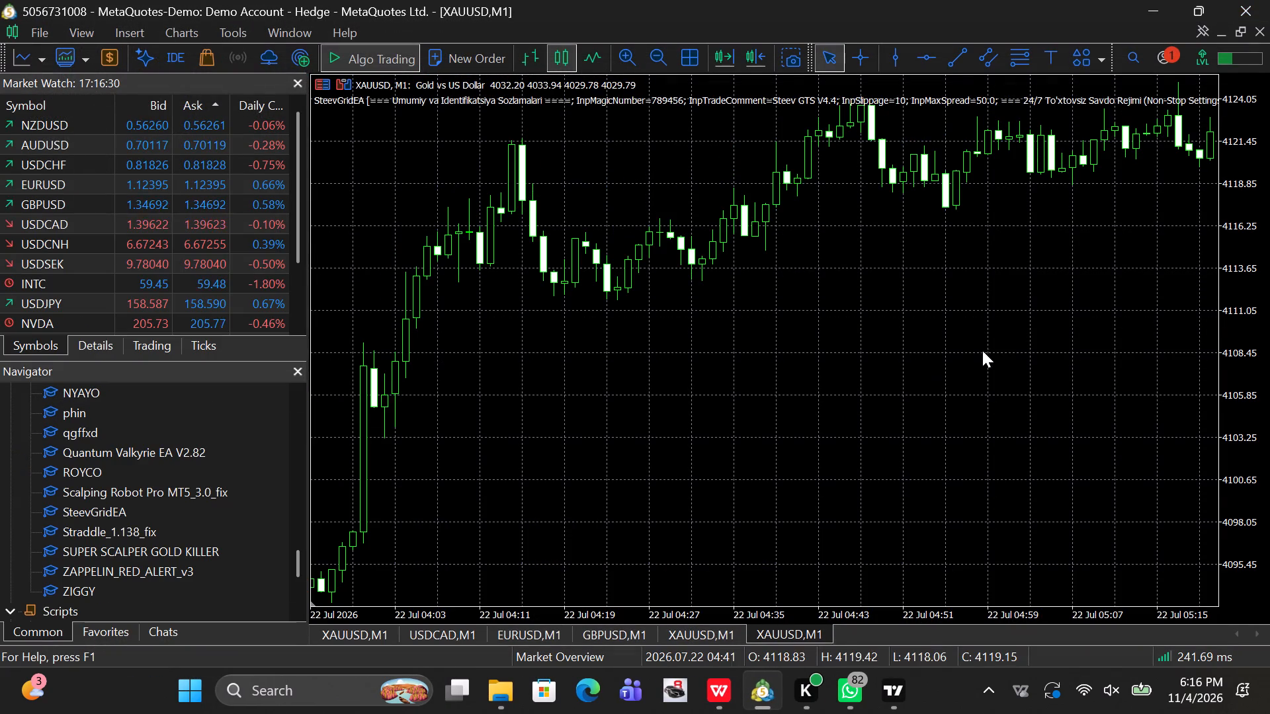
Close the two XAUUSD M1 charts left from the SteevGridEA backtests, keeping the live XAUUSD M1 chart open.
left_click_drag(984, 348, 21, 422)
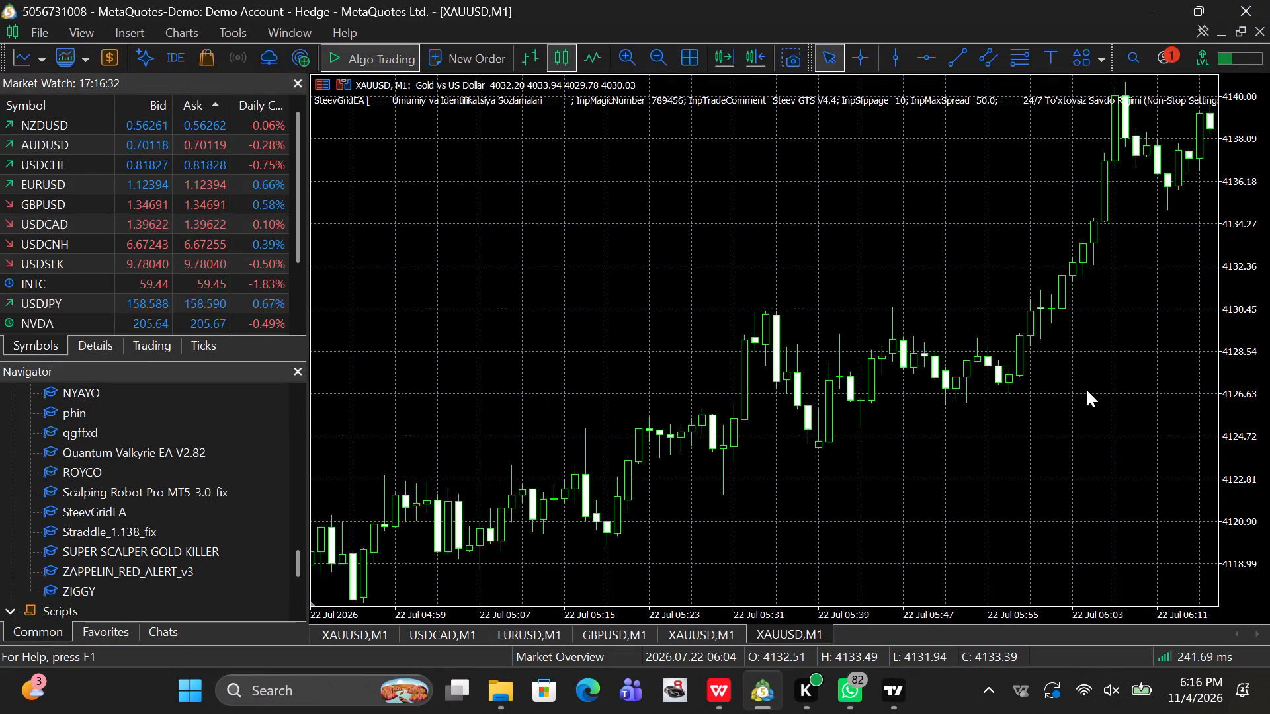
left_click_drag(1087, 390, 98, 429)
left_click_drag(812, 418, 570, 506)
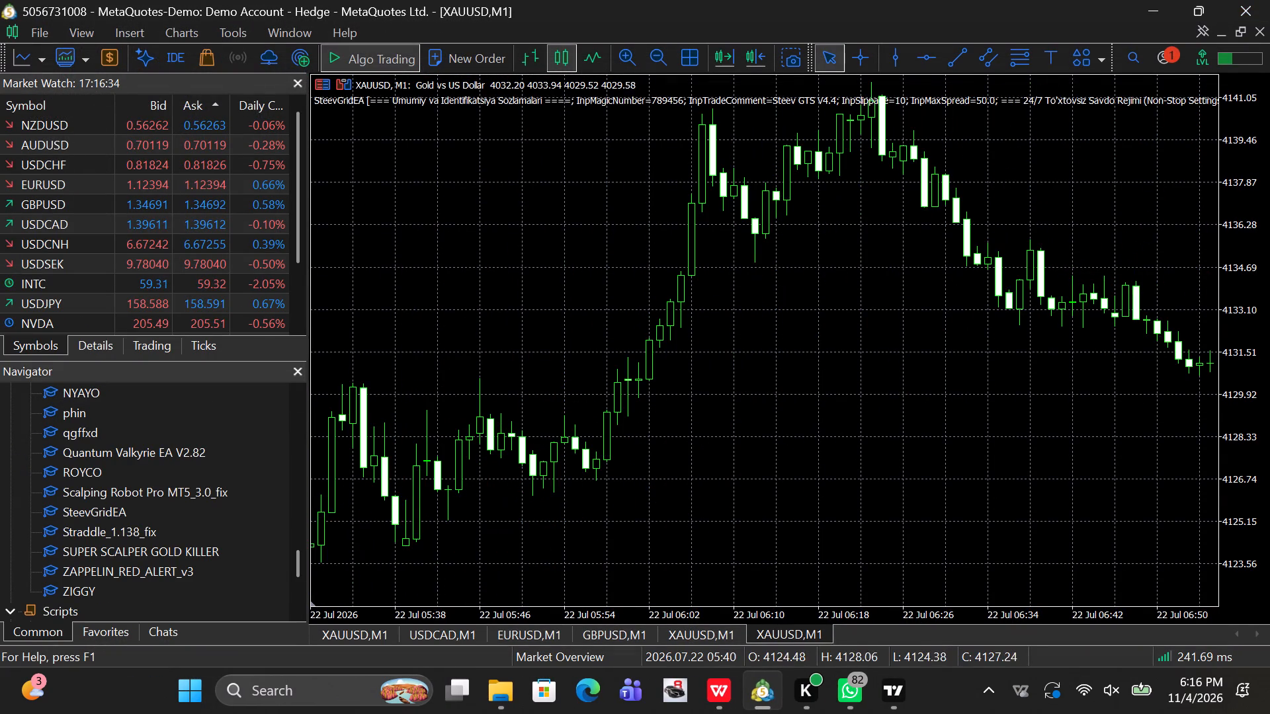
left_click(339, 637)
left_click_drag(1100, 477, 878, 477)
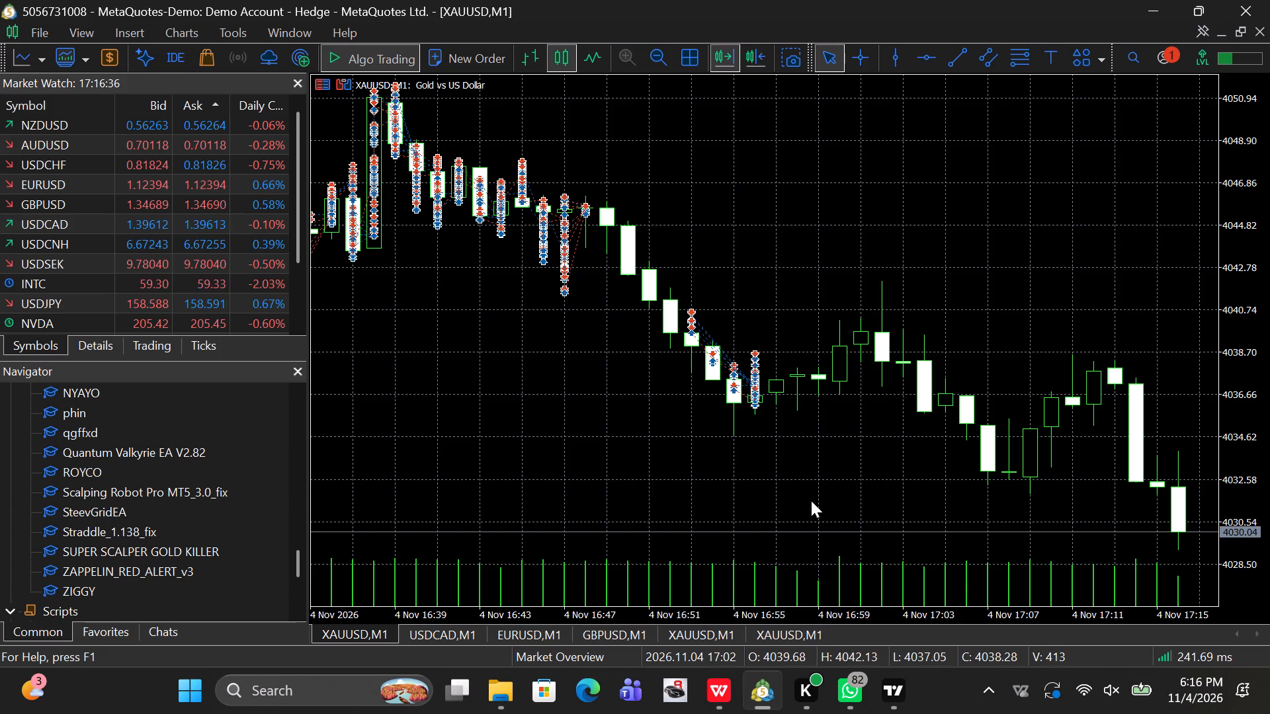
left_click(799, 637)
right_click(800, 637)
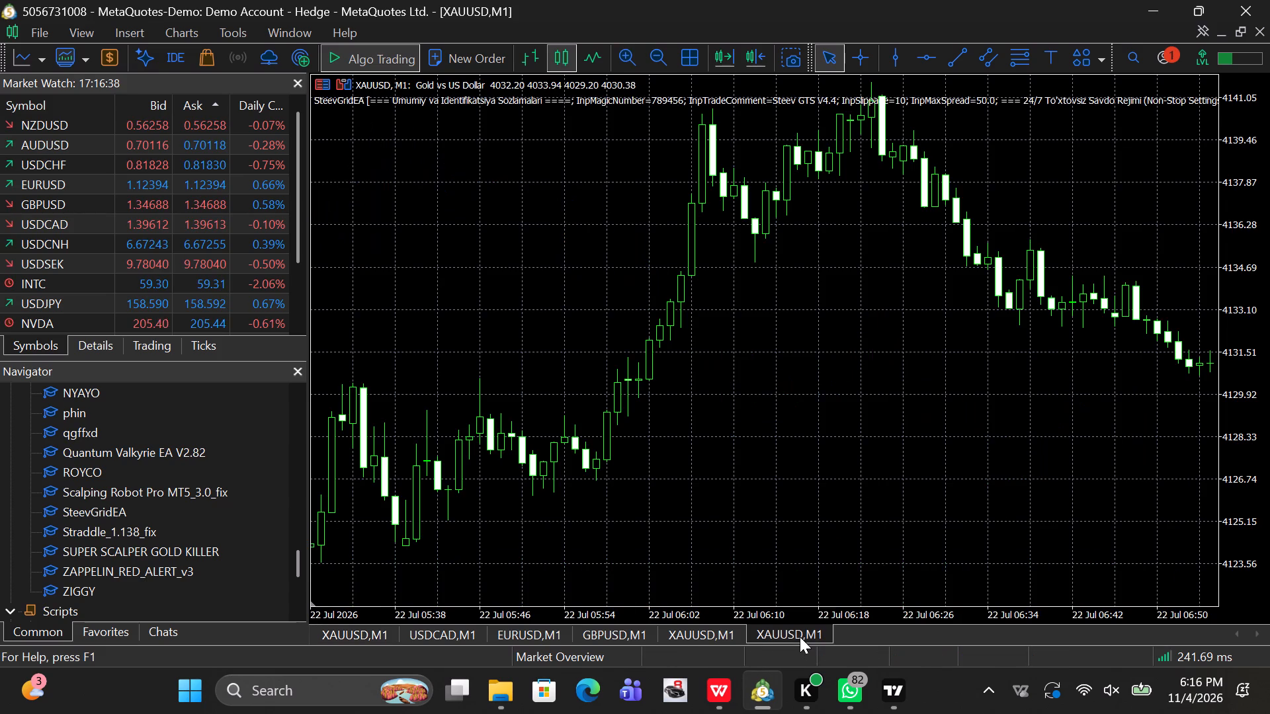
left_click(879, 465)
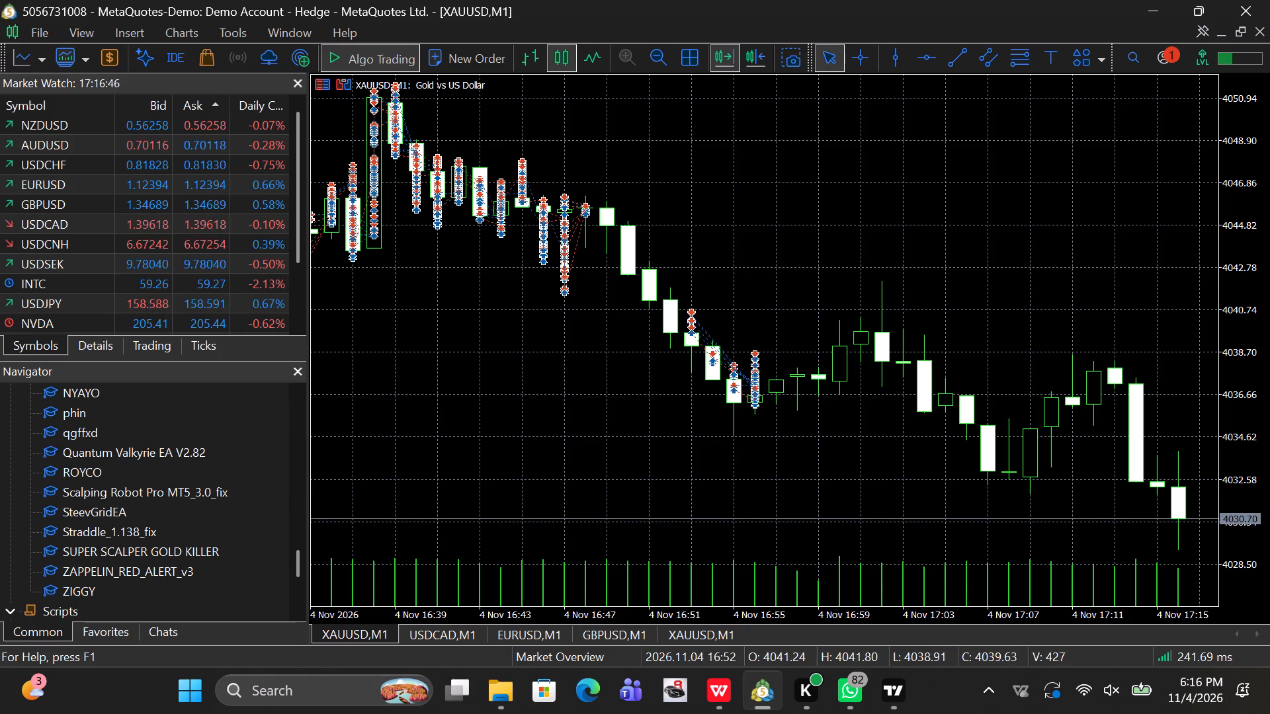
left_click(679, 633)
left_click_drag(954, 497, 732, 507)
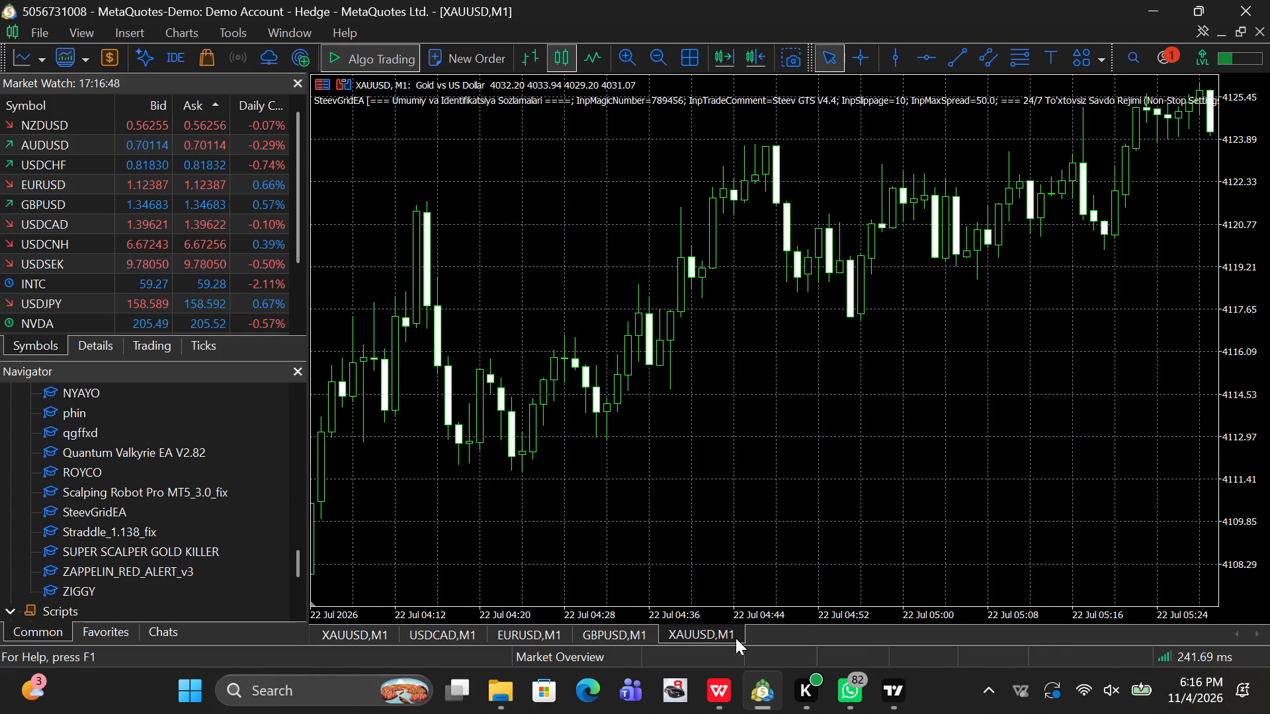
right_click(708, 631)
left_click(794, 461)
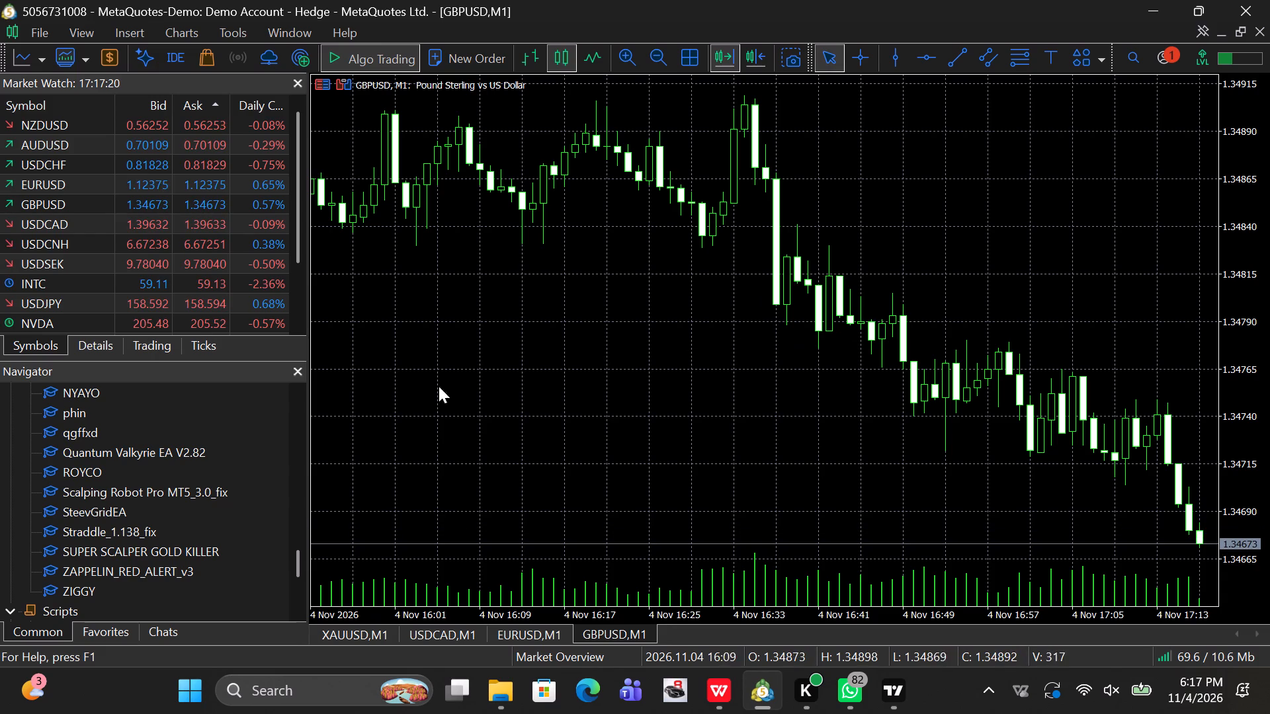
Review the remaining open M1 charts for EURUSD, USDCAD, XAUUSD and GBPUSD, ending on GBPUSD.
left_click(517, 632)
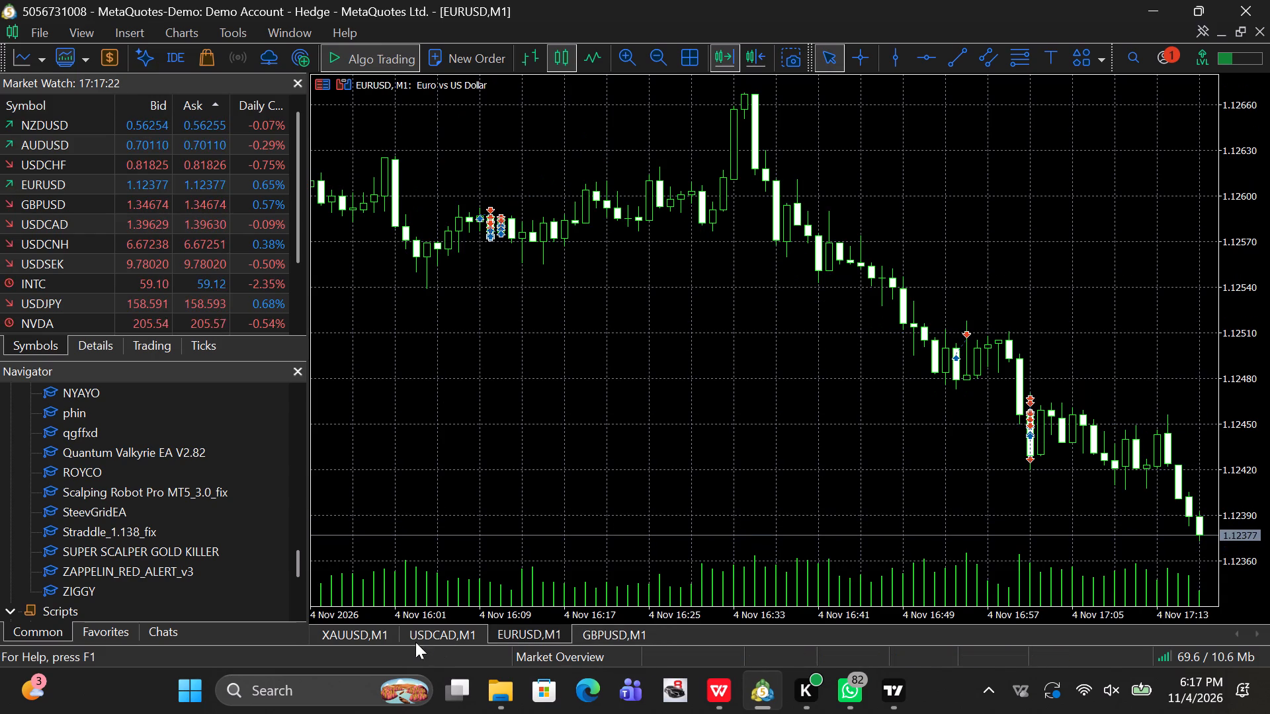
left_click(421, 635)
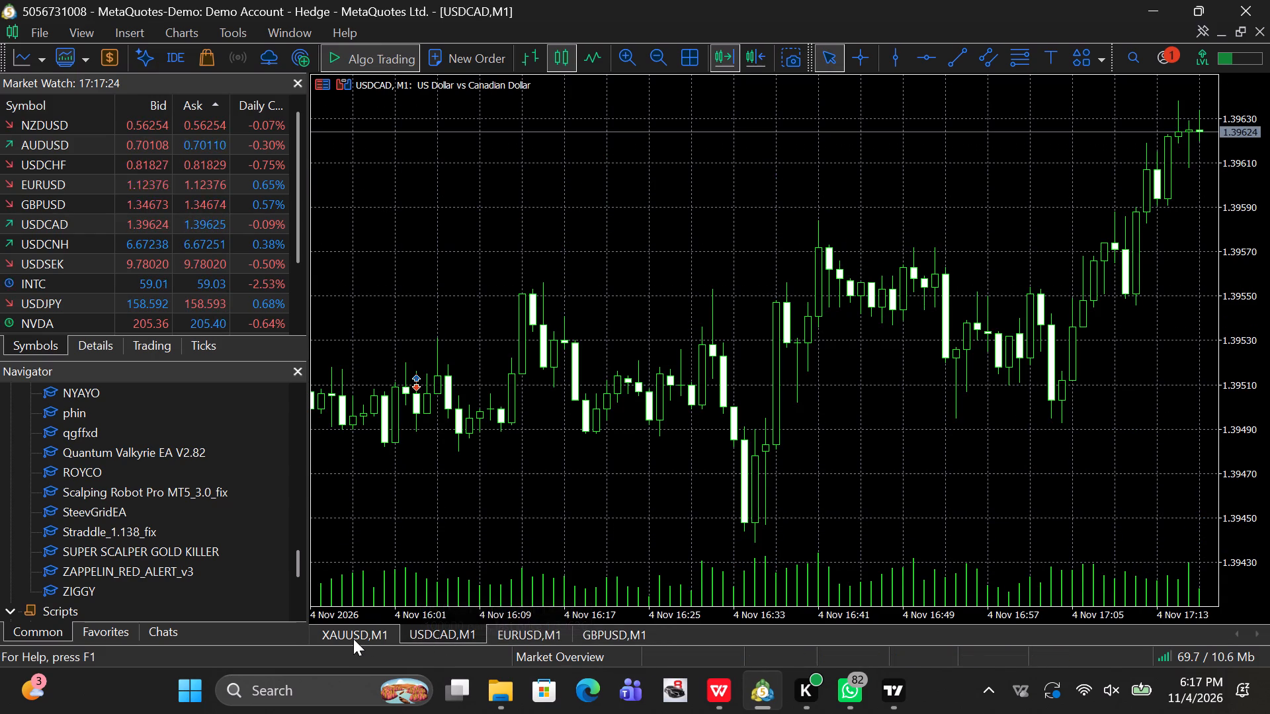
left_click(367, 629)
left_click(440, 637)
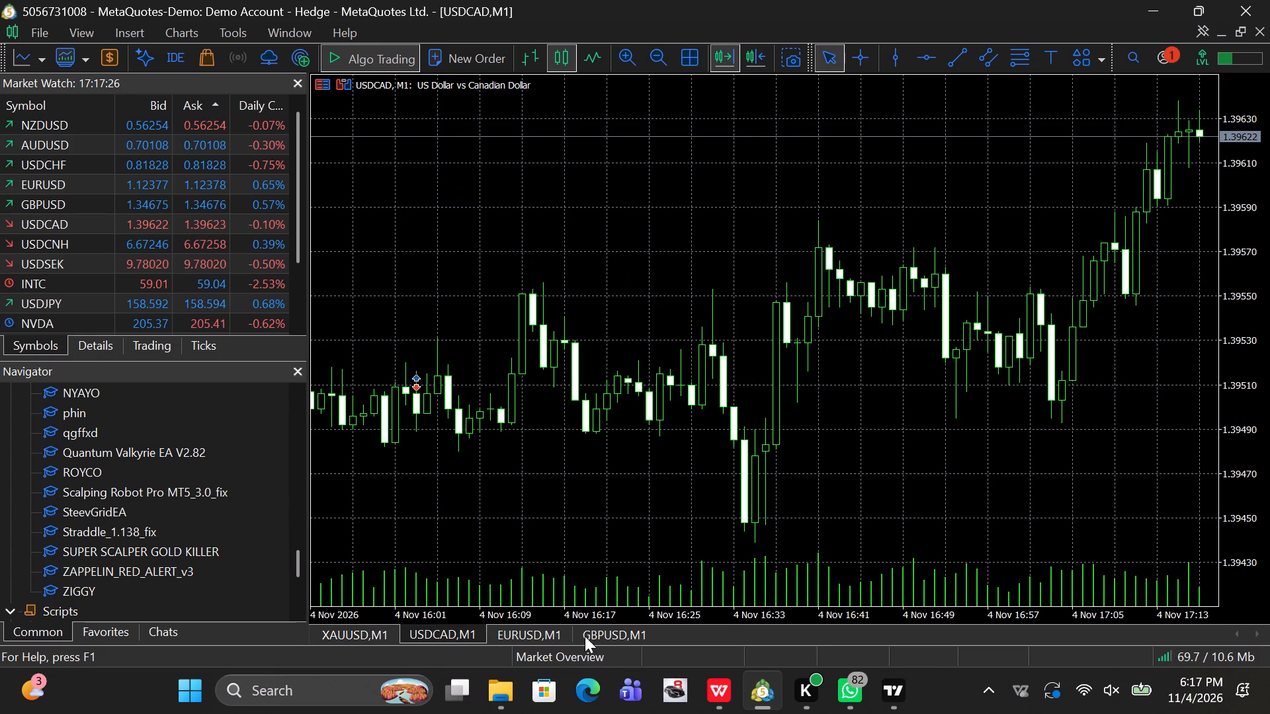
left_click(560, 627)
left_click(638, 641)
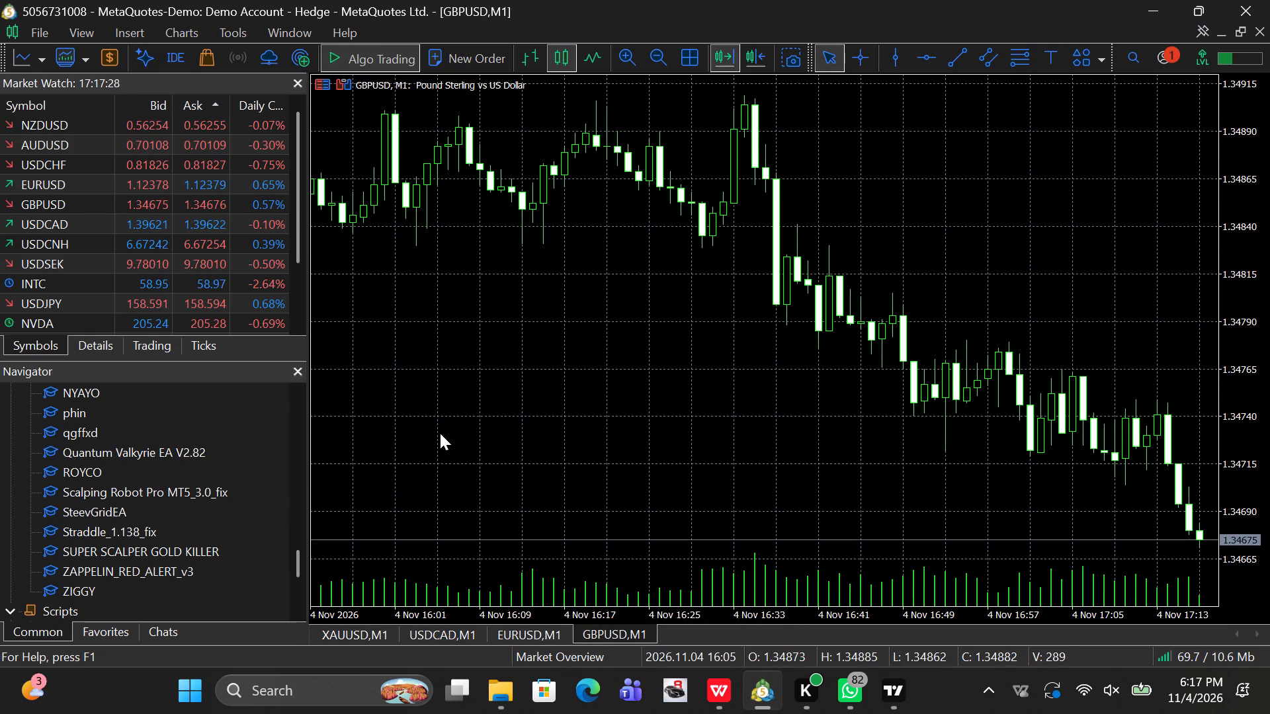
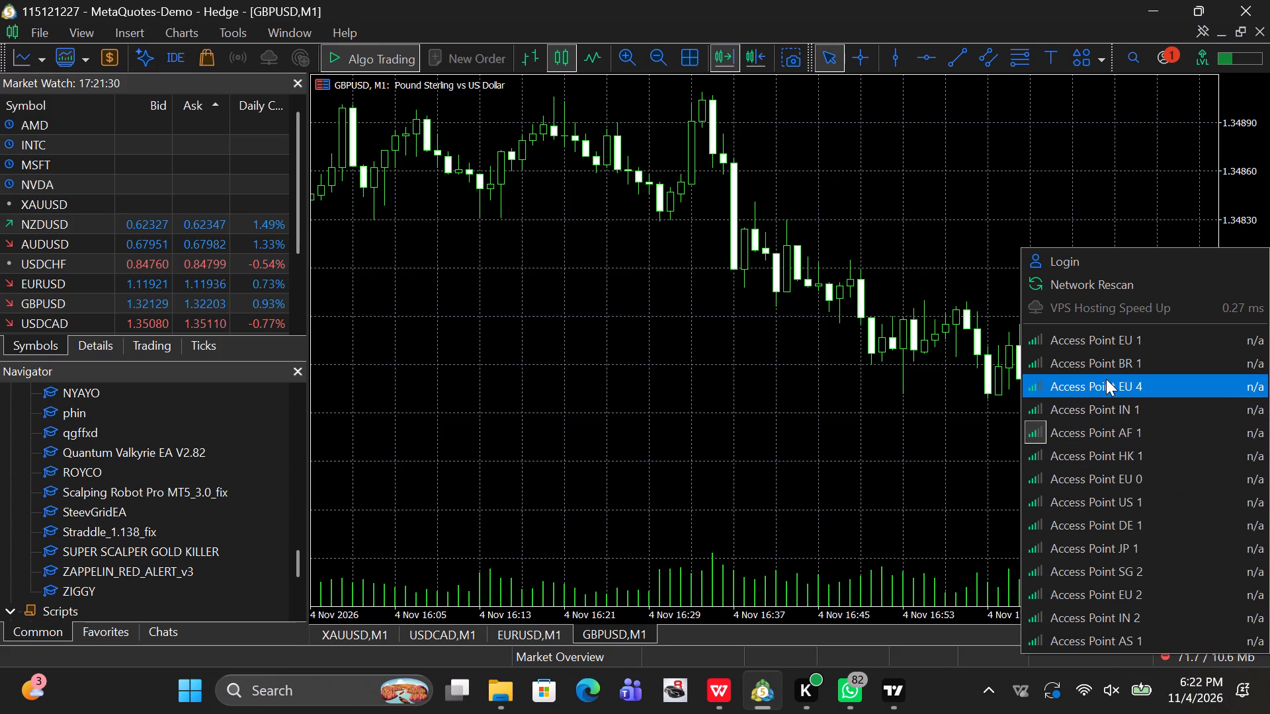
Switch the trade server connection to Access Point EU 1 and run a network rescan.
left_click(1110, 344)
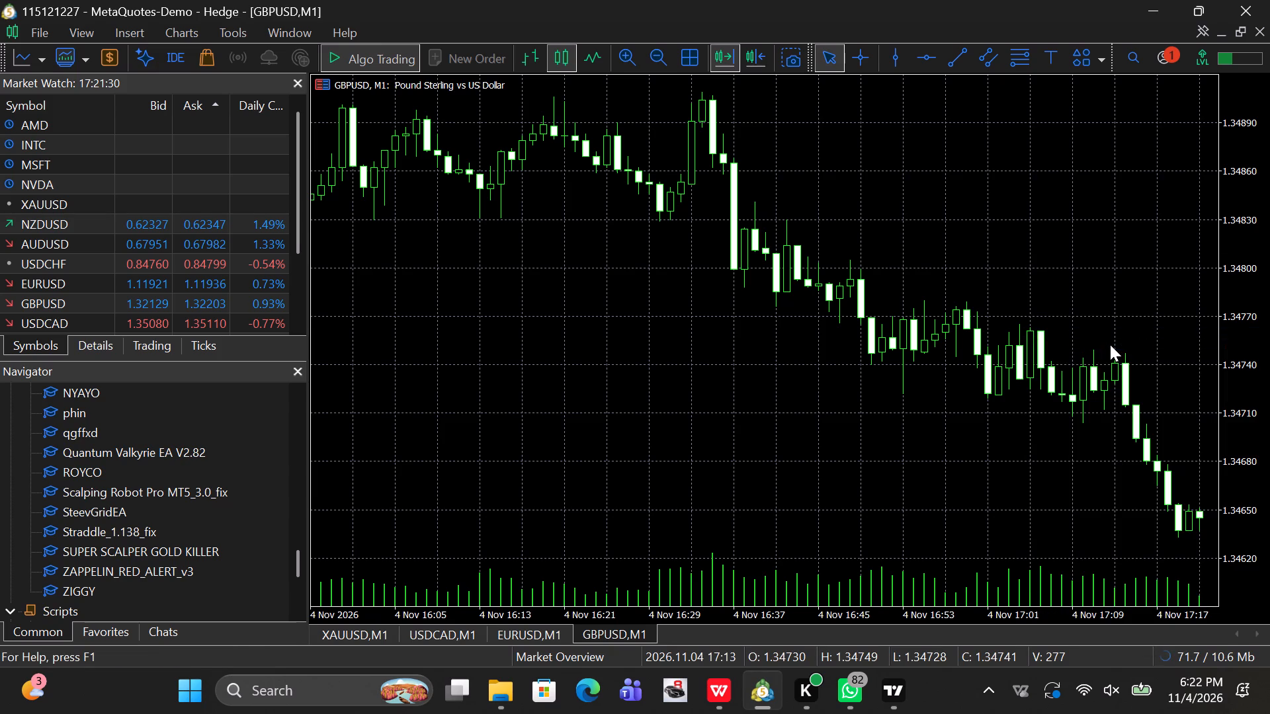
left_click(1199, 656)
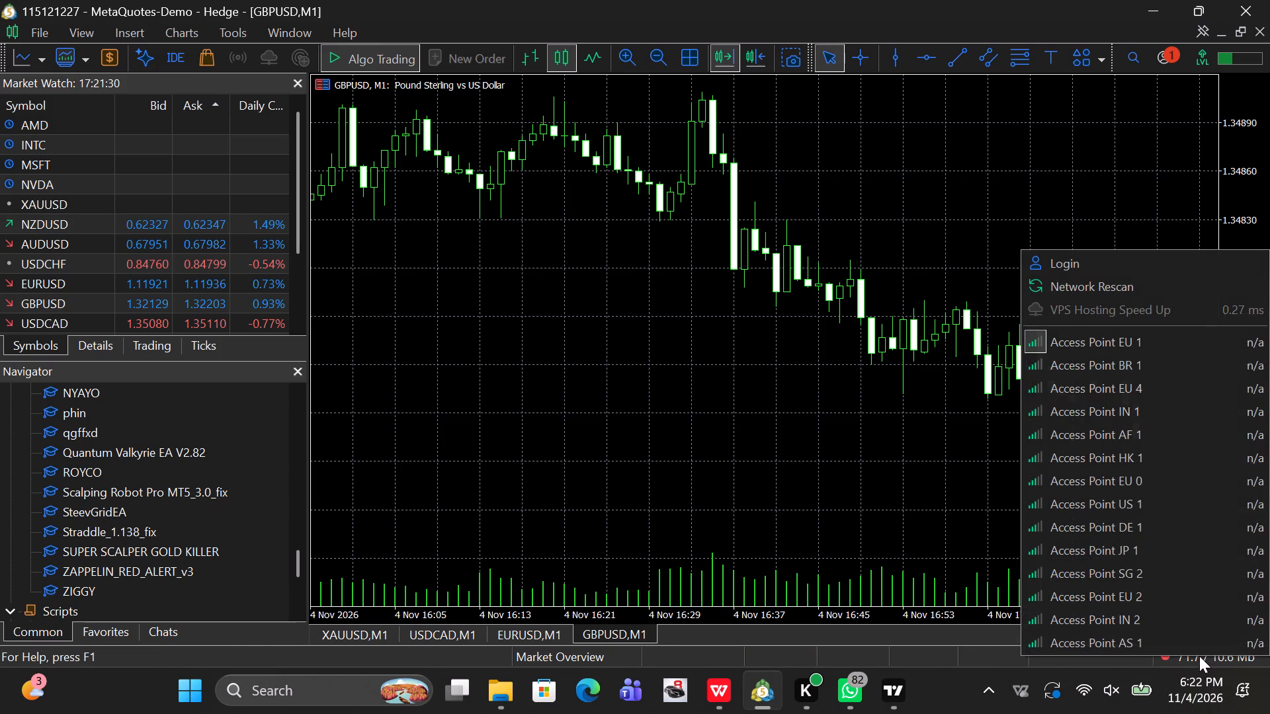
left_click(1074, 281)
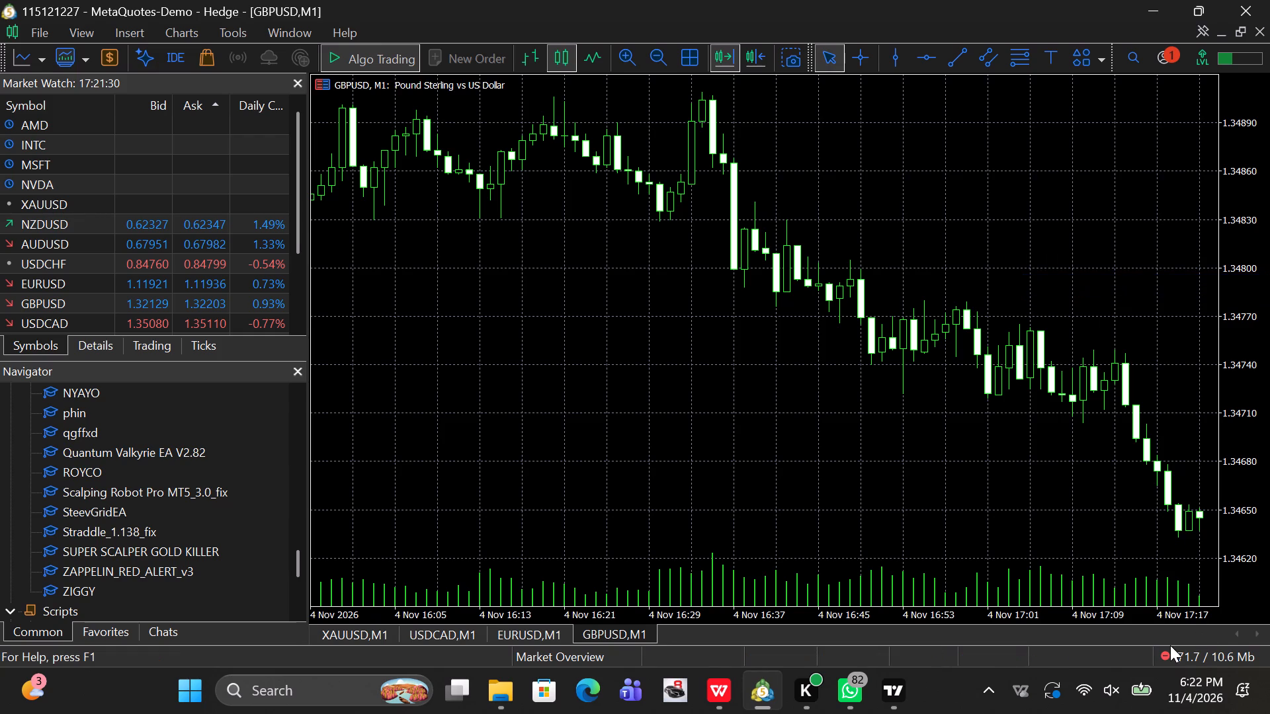
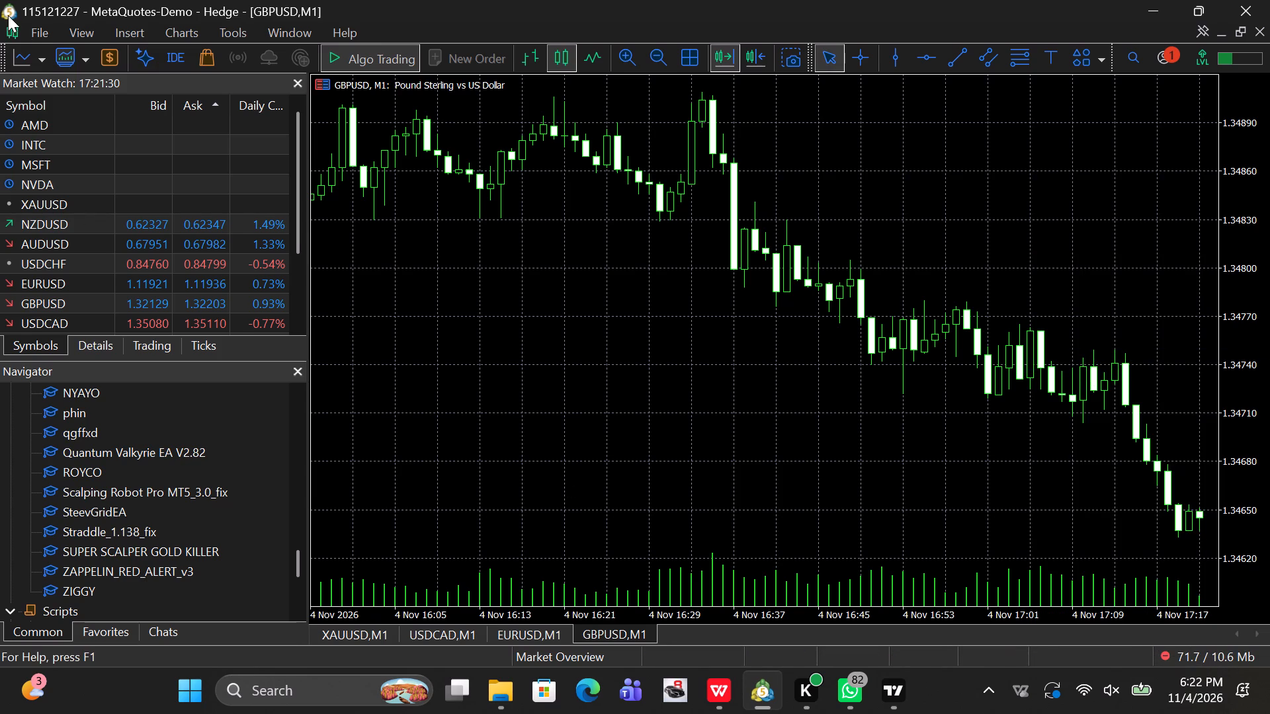
Bring up the terminal's file and account commands.
left_click(32, 35)
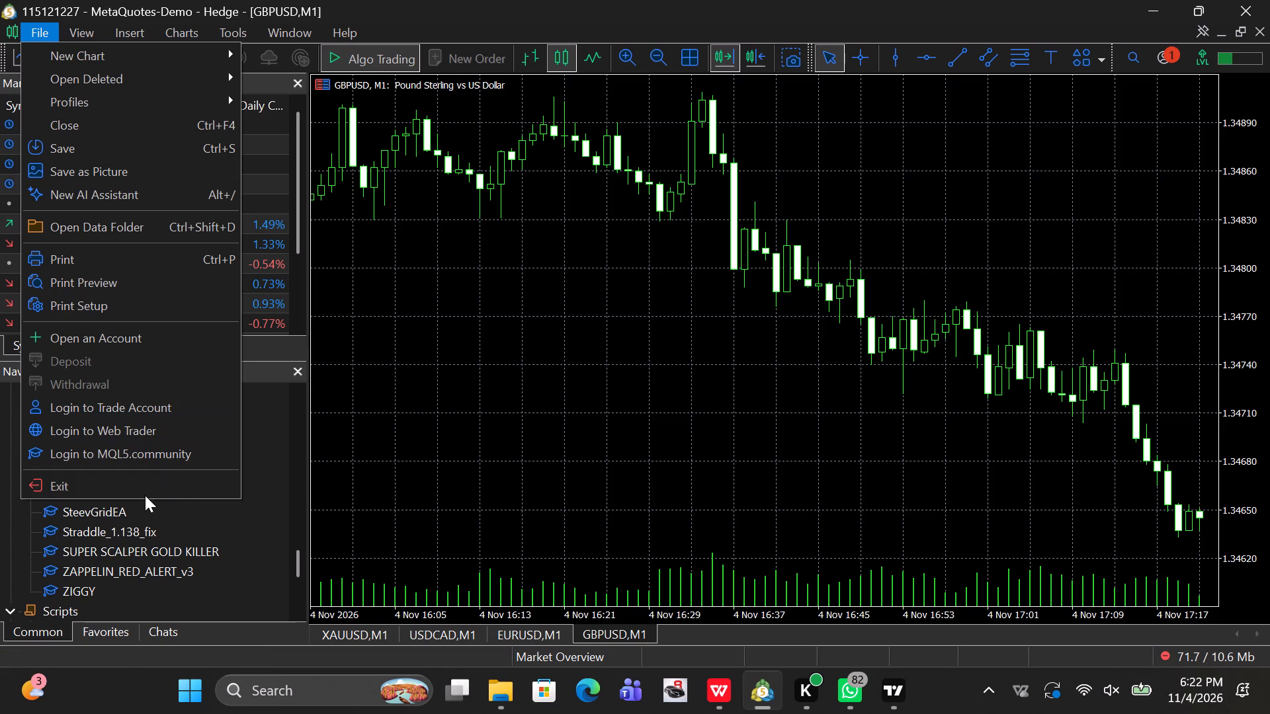
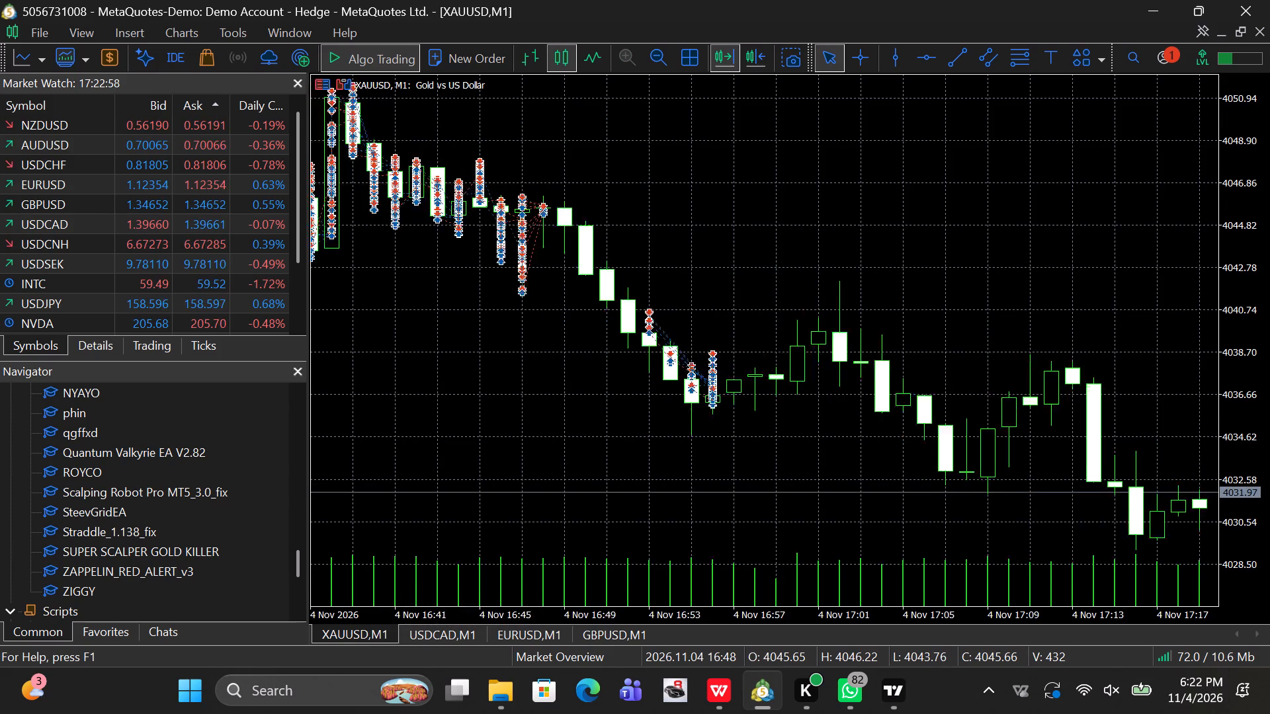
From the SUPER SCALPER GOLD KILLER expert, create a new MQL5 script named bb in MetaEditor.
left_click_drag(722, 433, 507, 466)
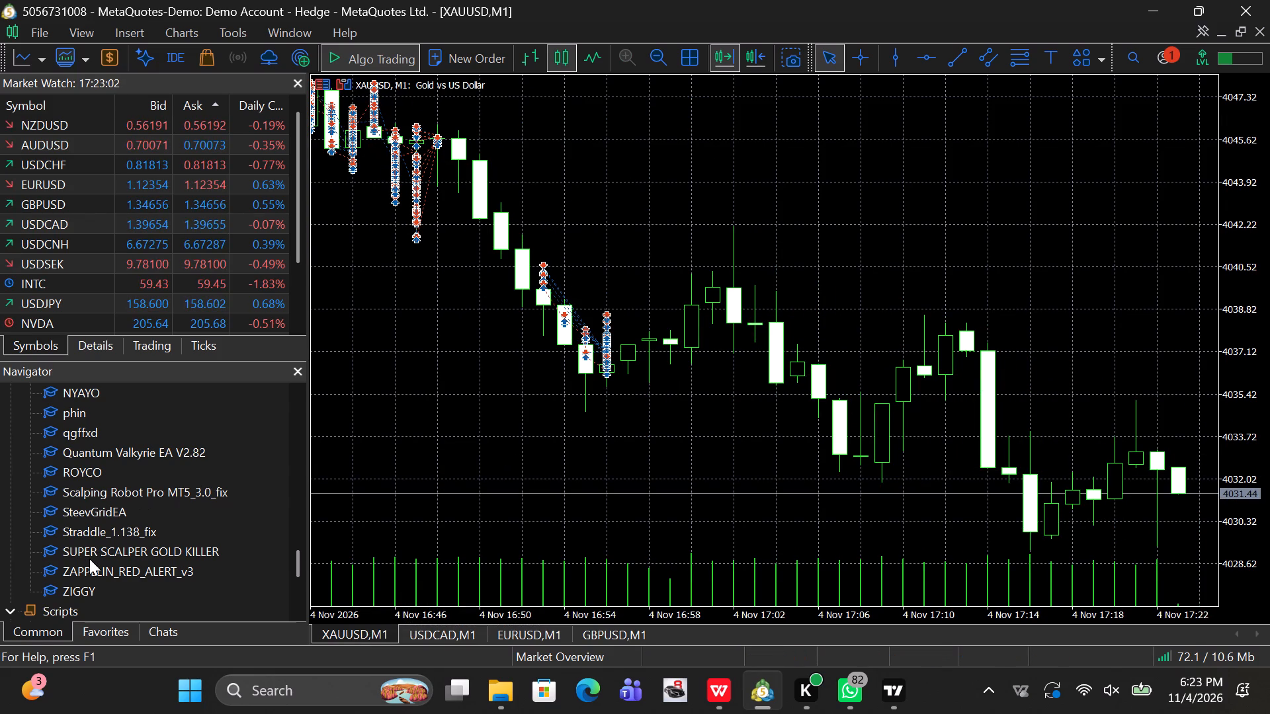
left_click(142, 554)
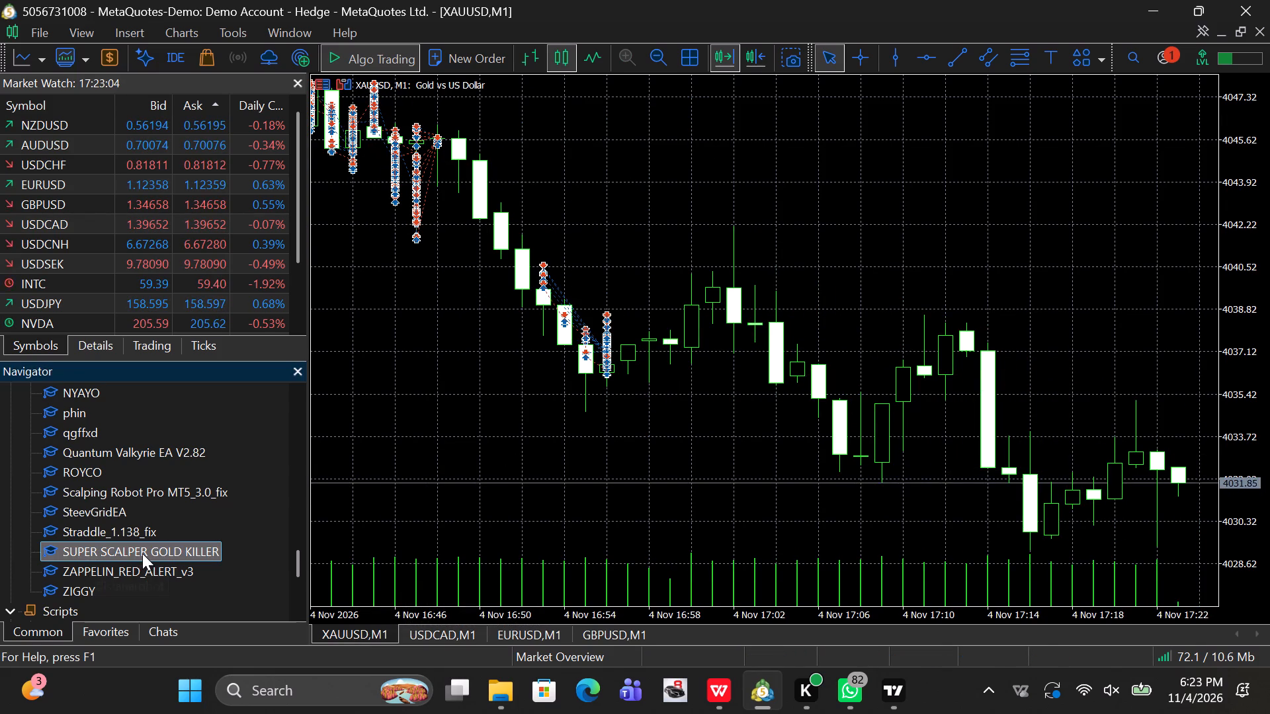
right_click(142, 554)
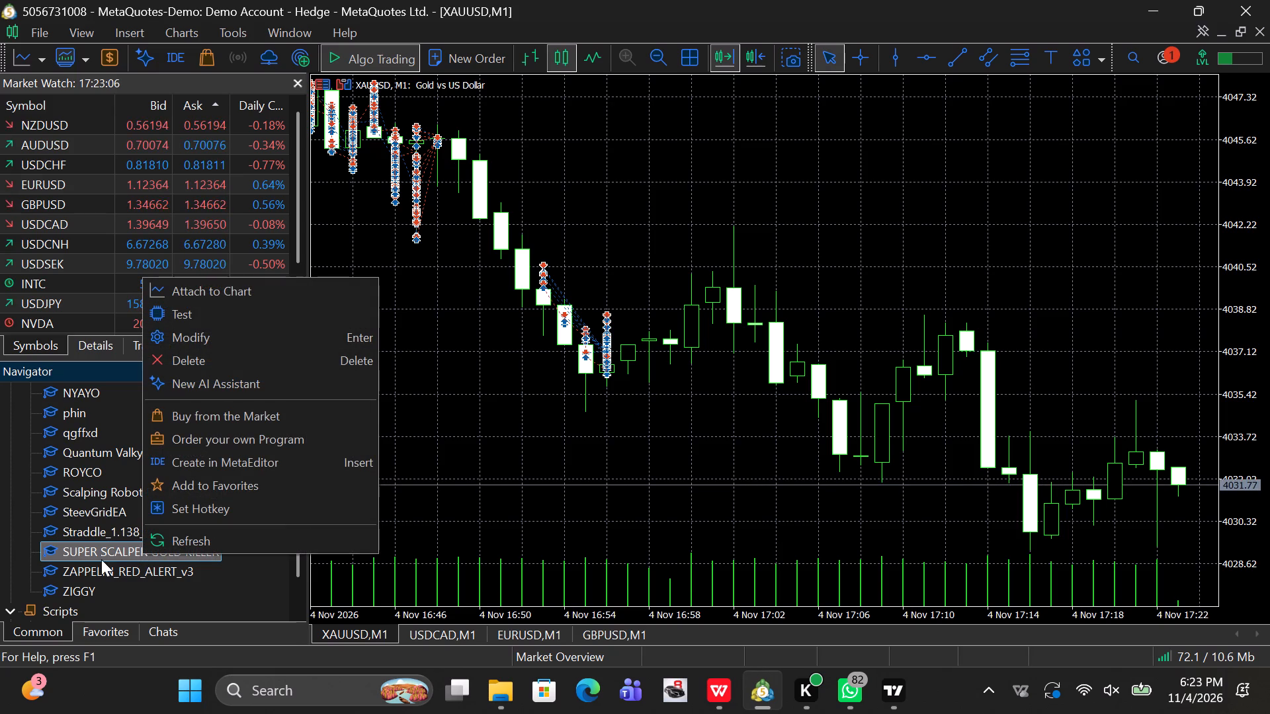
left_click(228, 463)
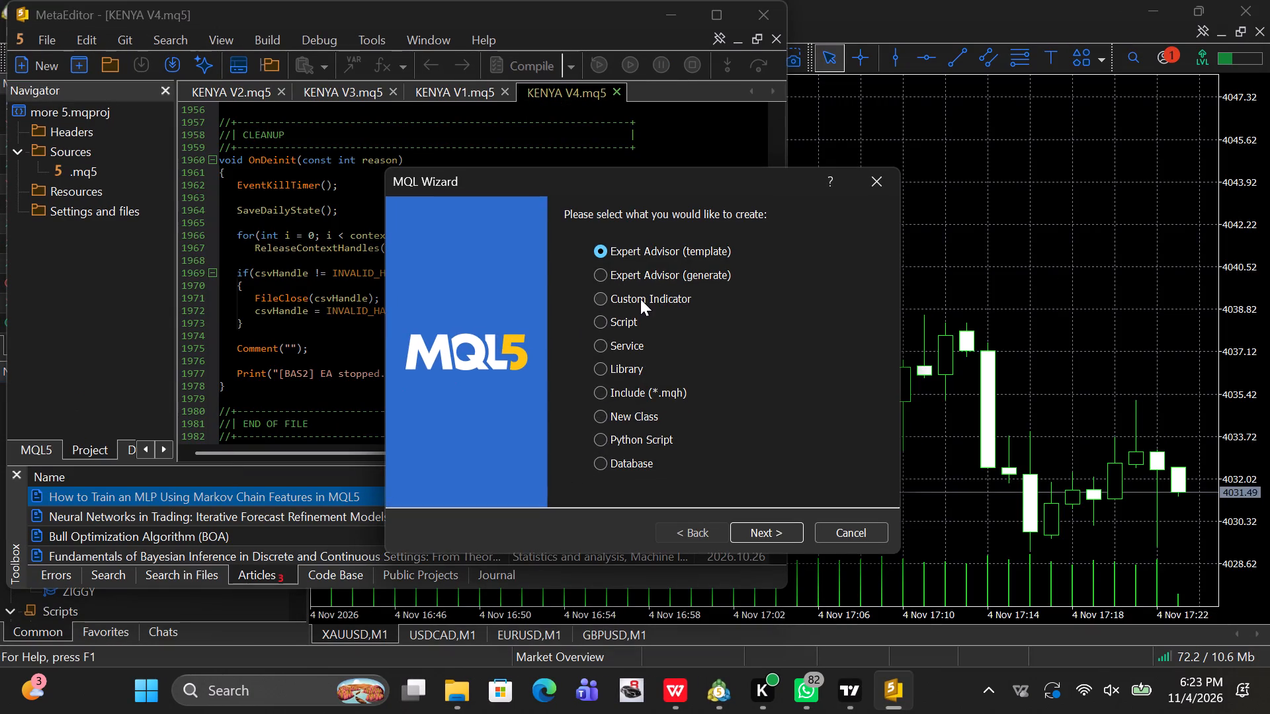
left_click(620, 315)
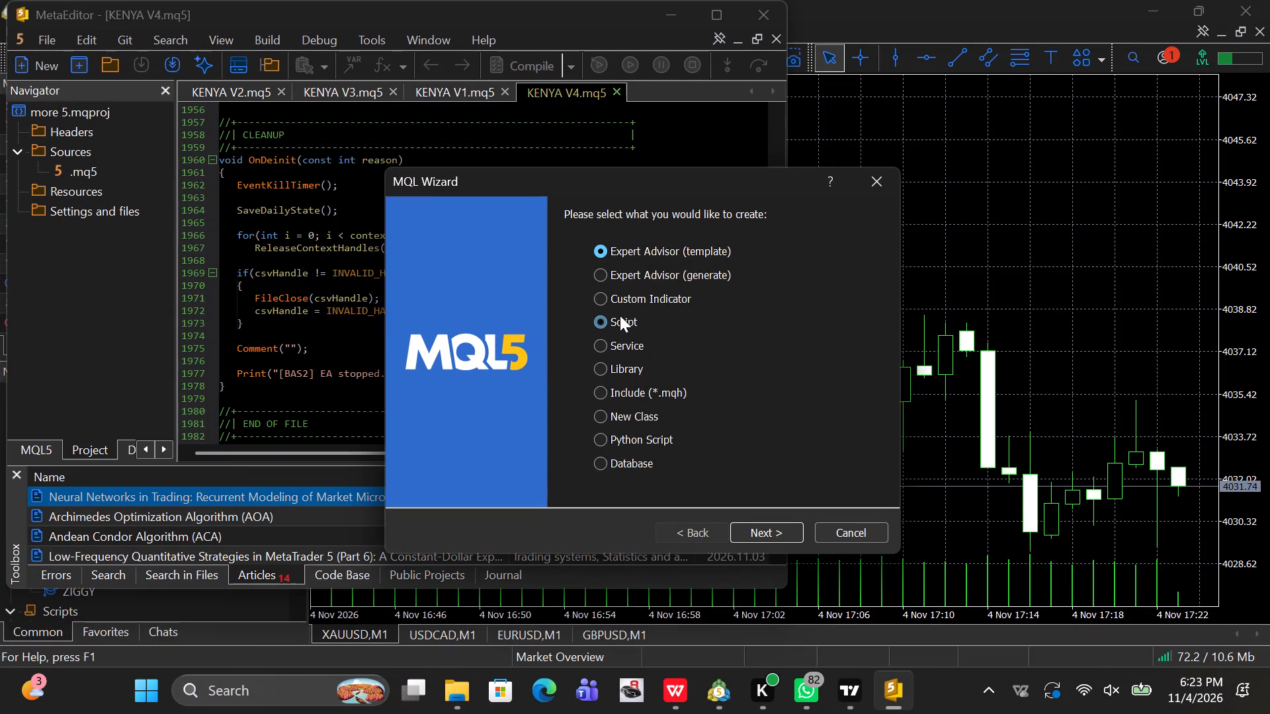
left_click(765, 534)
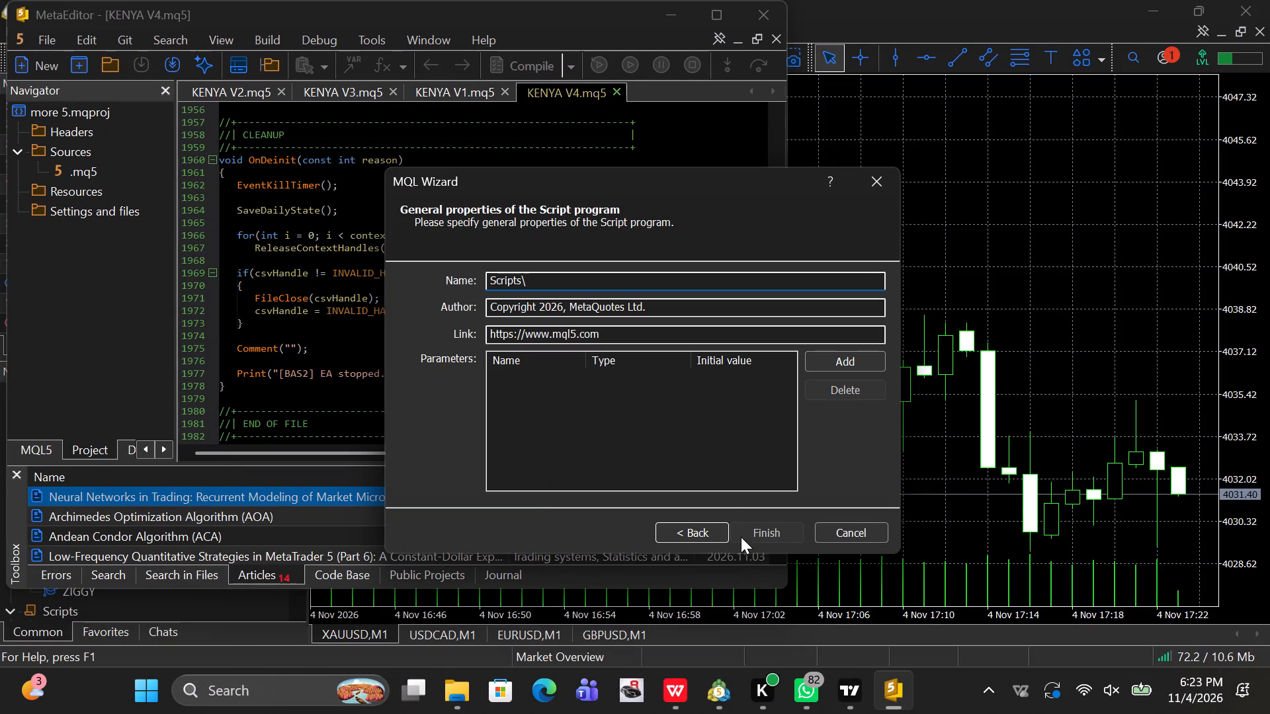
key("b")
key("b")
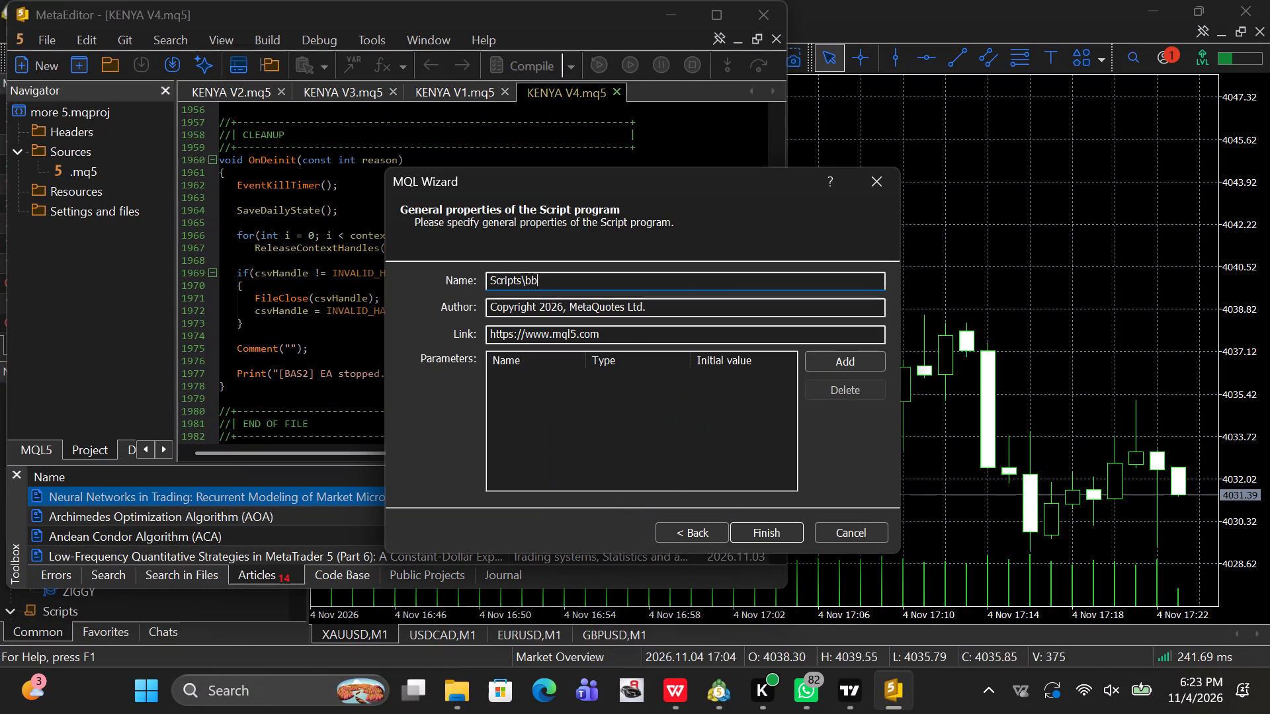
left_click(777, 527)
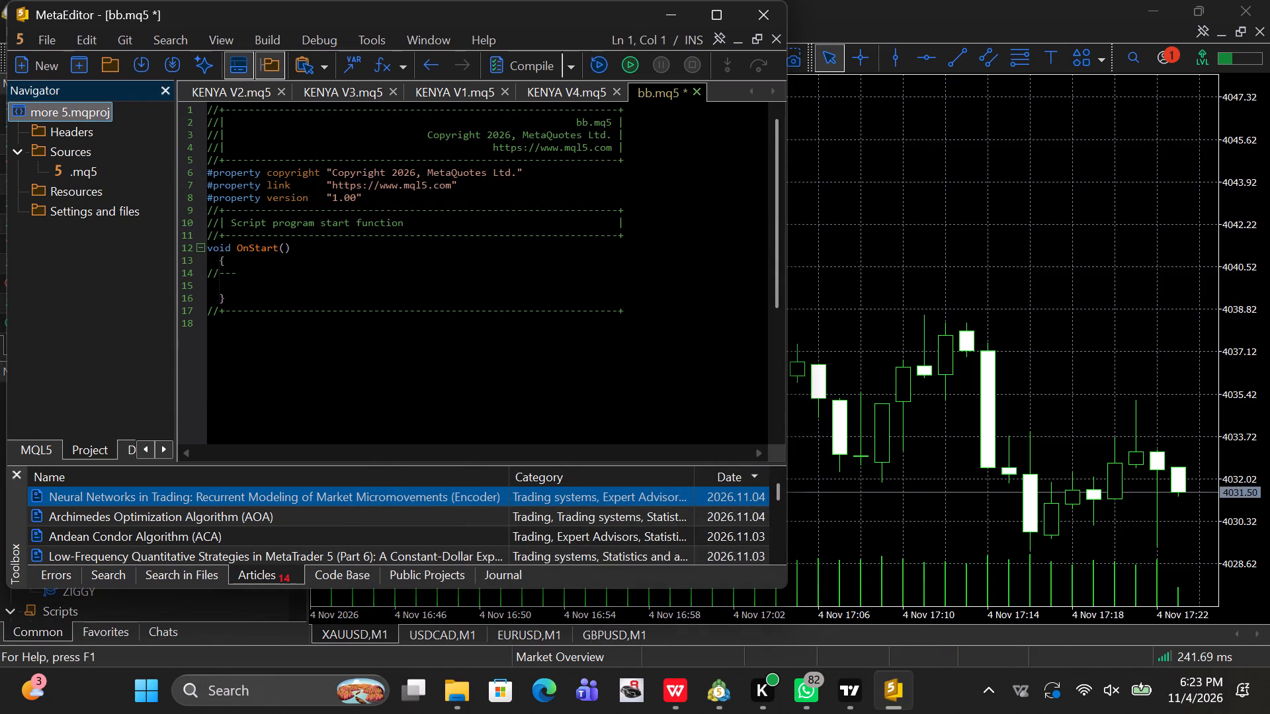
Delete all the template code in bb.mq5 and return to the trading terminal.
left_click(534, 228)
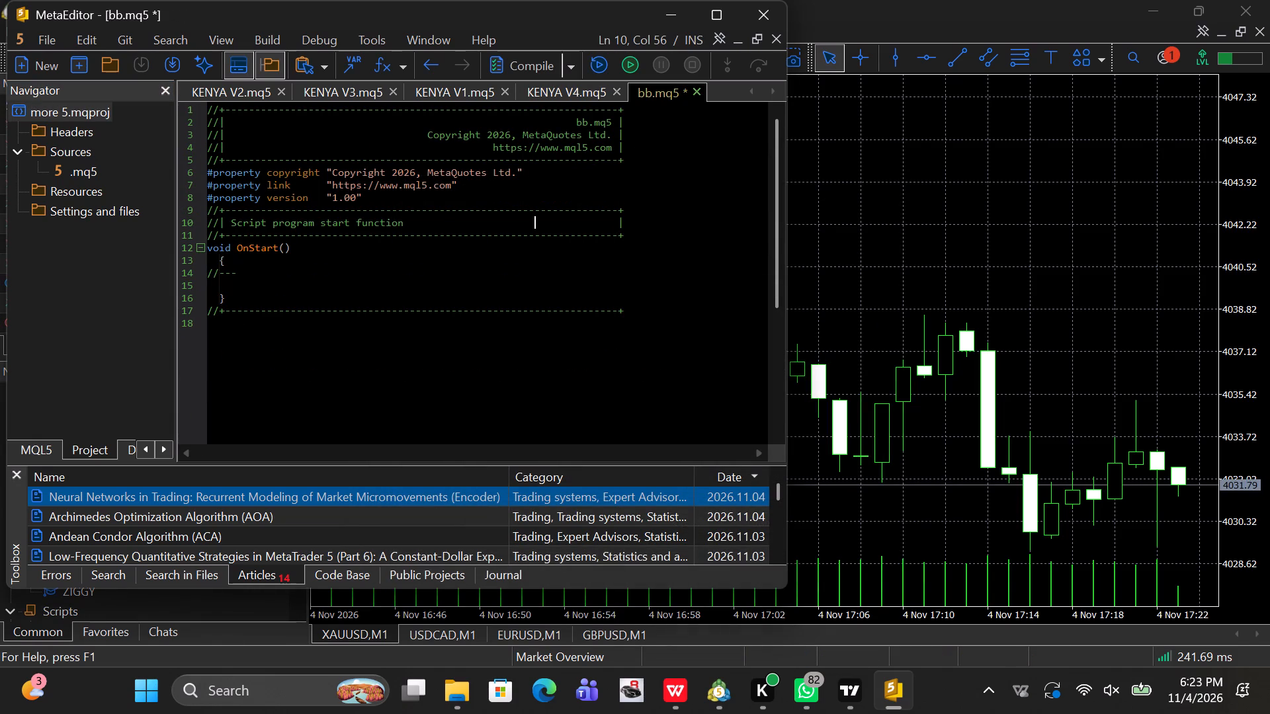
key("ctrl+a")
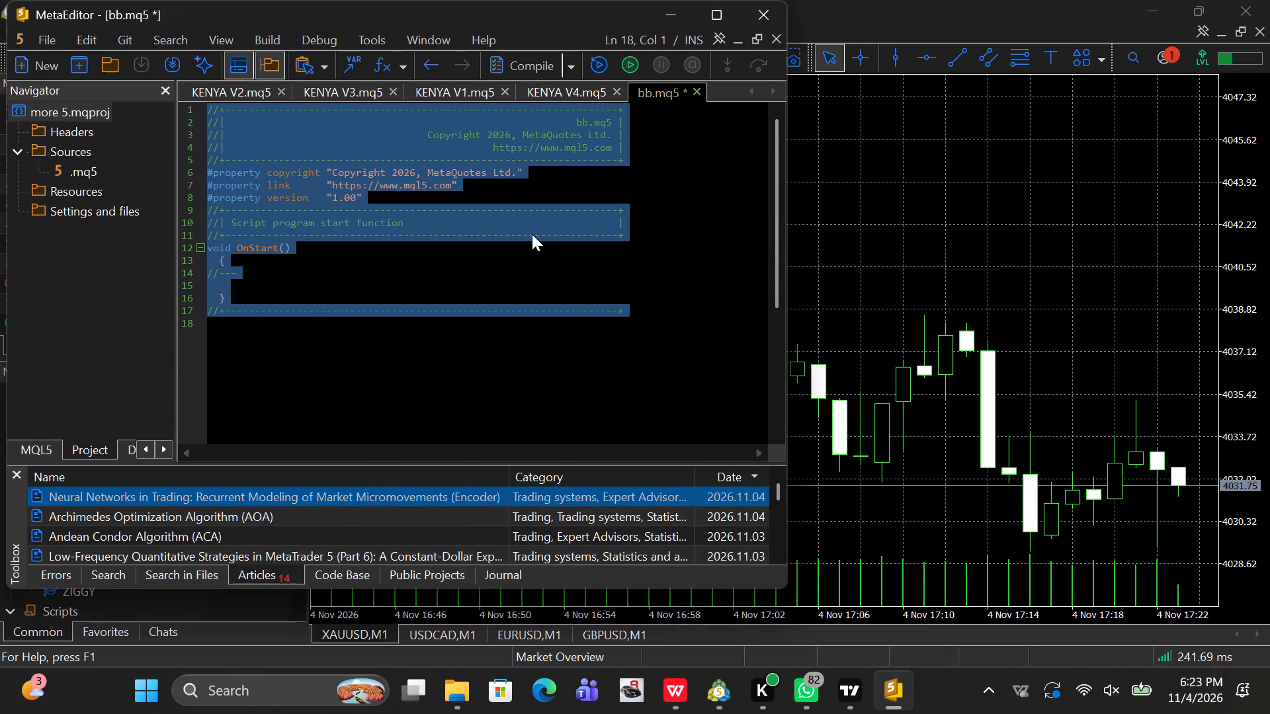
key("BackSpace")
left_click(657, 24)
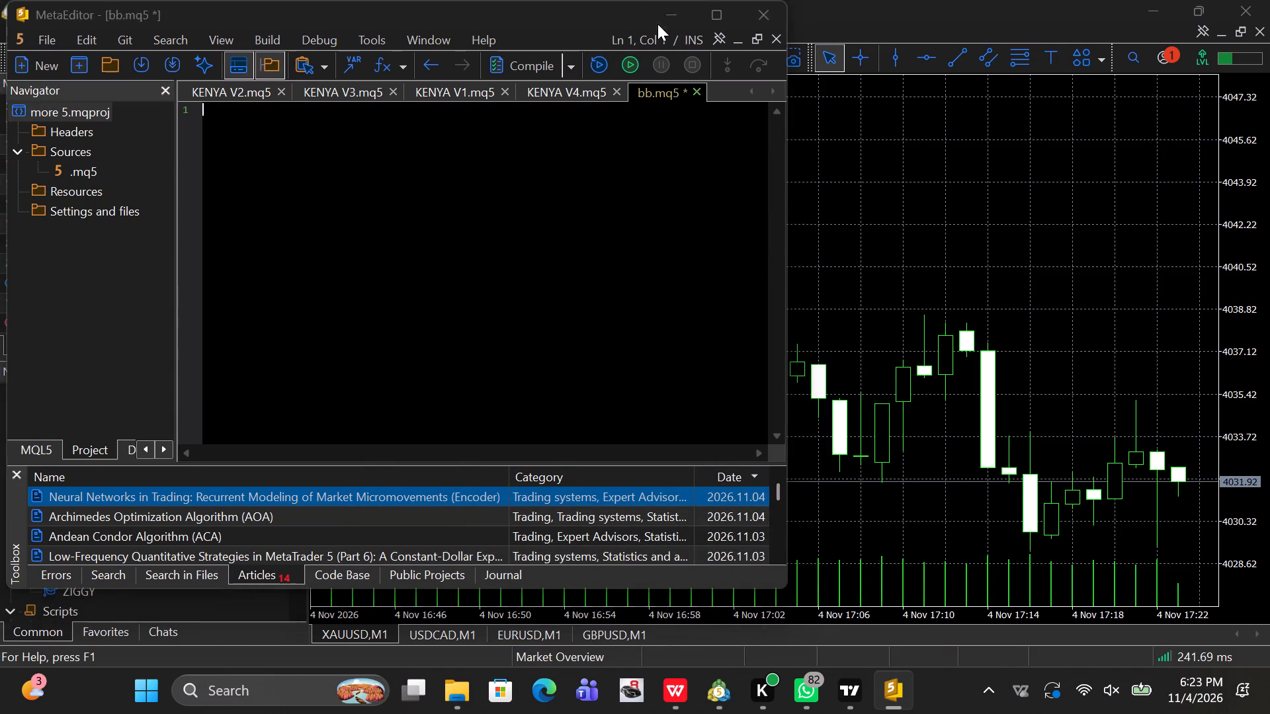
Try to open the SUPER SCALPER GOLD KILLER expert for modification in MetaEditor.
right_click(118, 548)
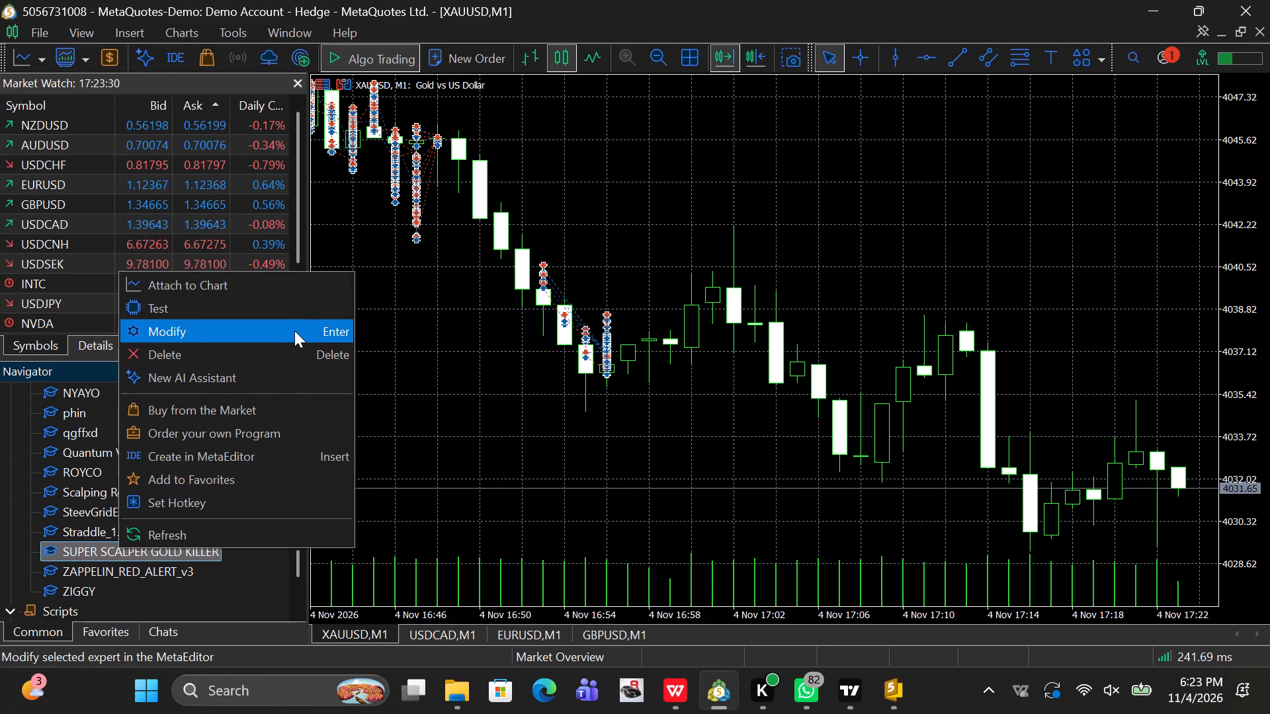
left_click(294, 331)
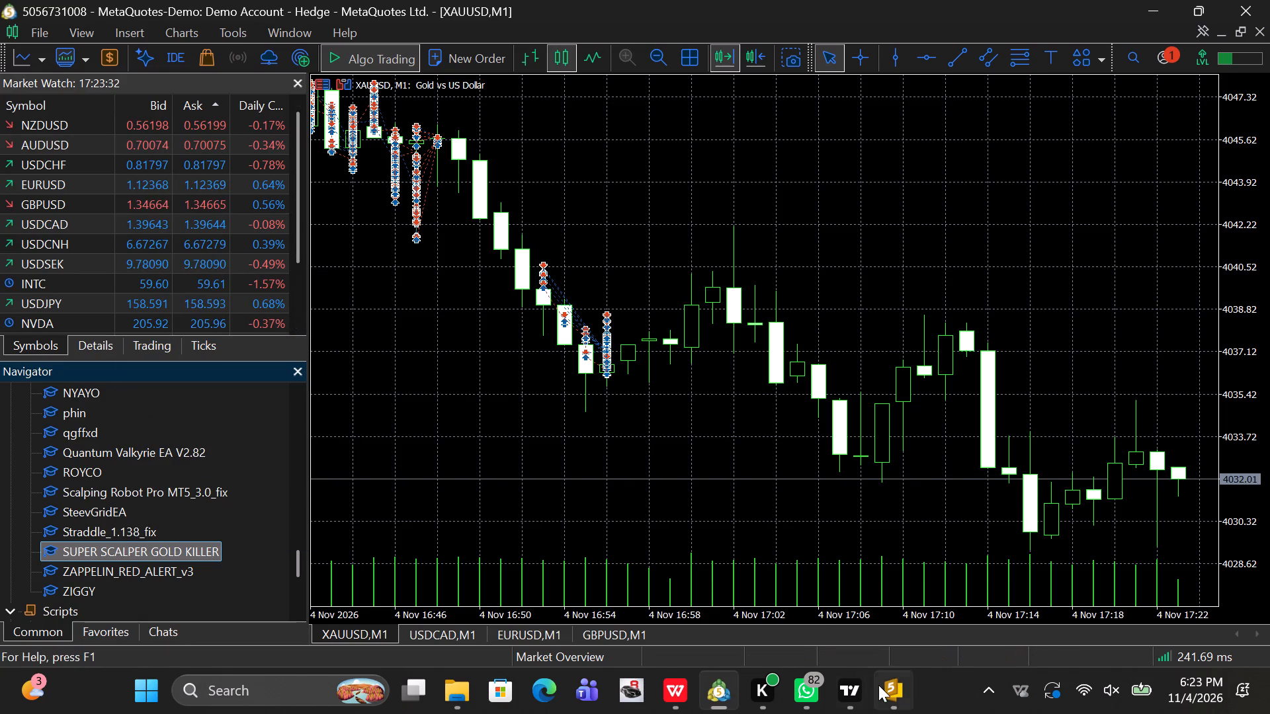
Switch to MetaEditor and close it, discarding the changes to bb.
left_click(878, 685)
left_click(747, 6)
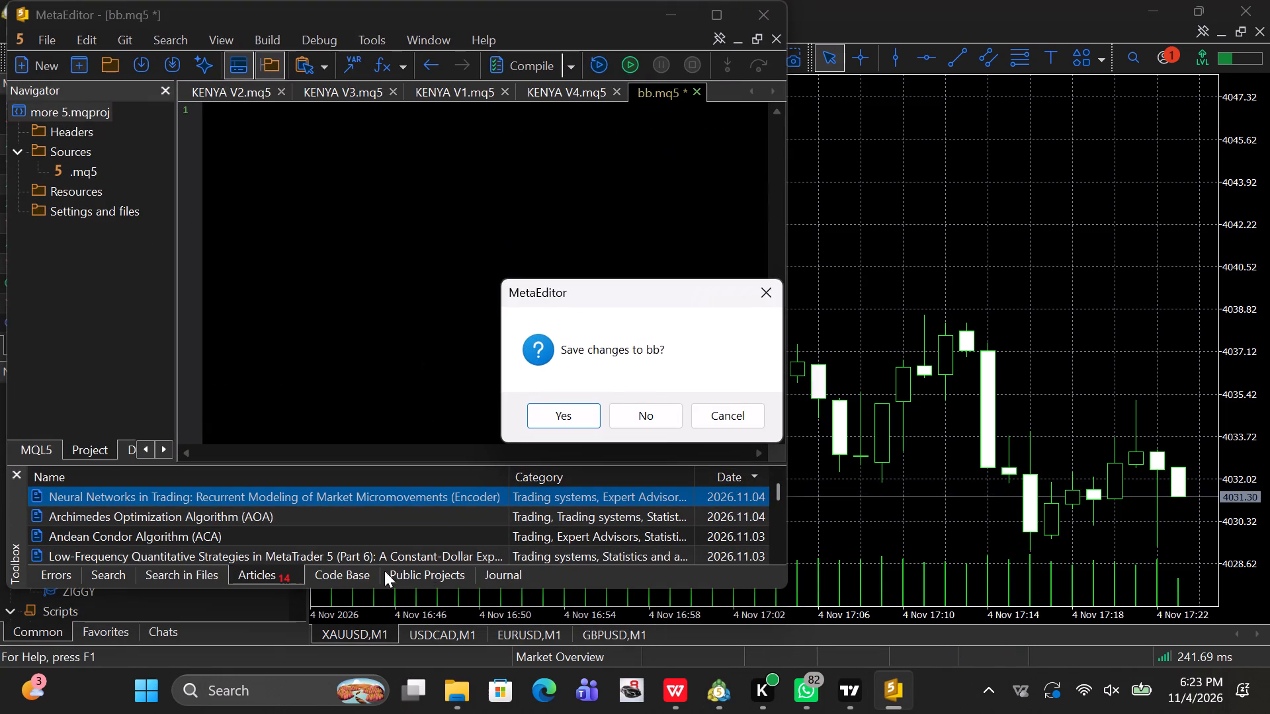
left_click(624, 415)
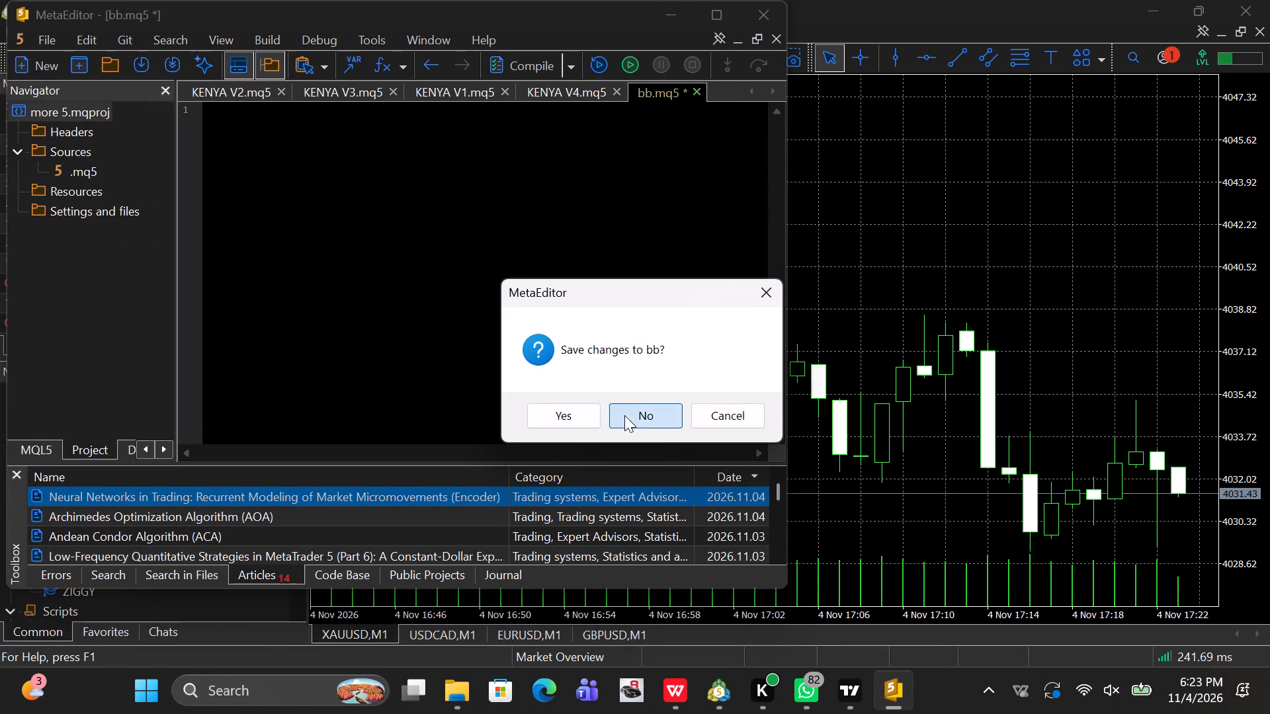
Add the SUPER SCALPER GOLD KILLER expert to the Navigator's favorites.
right_click(128, 551)
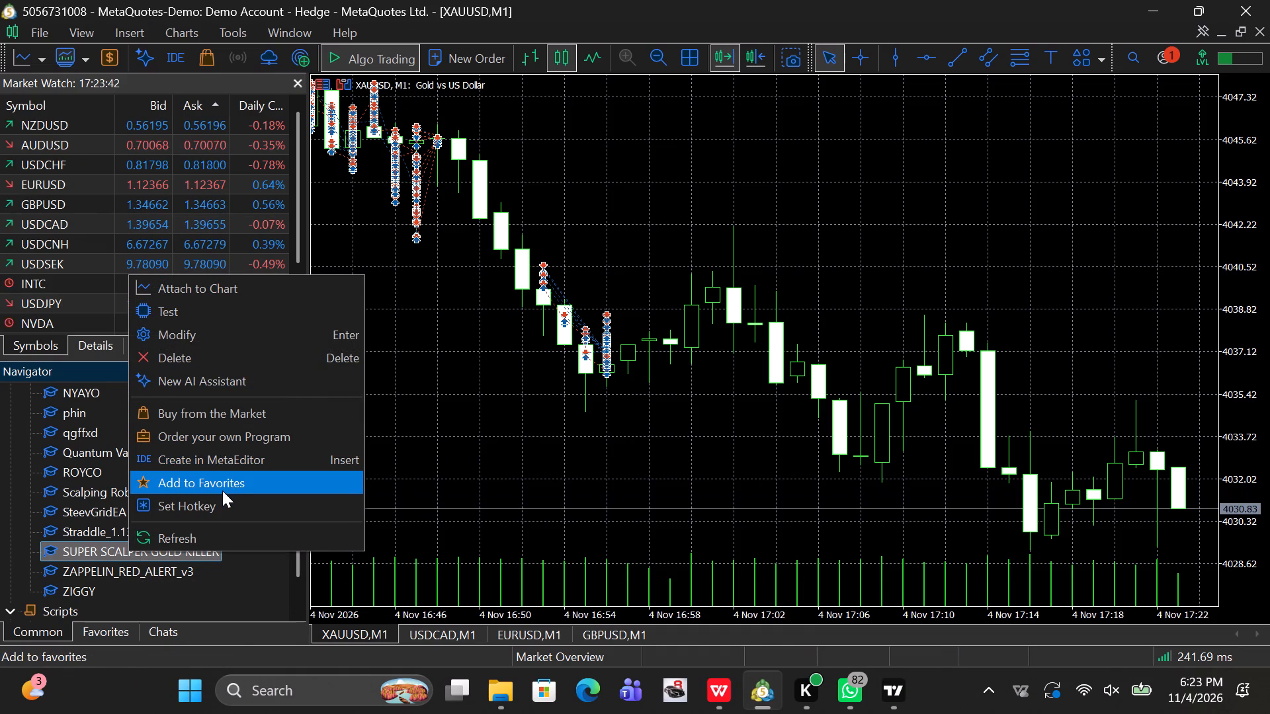
left_click(225, 486)
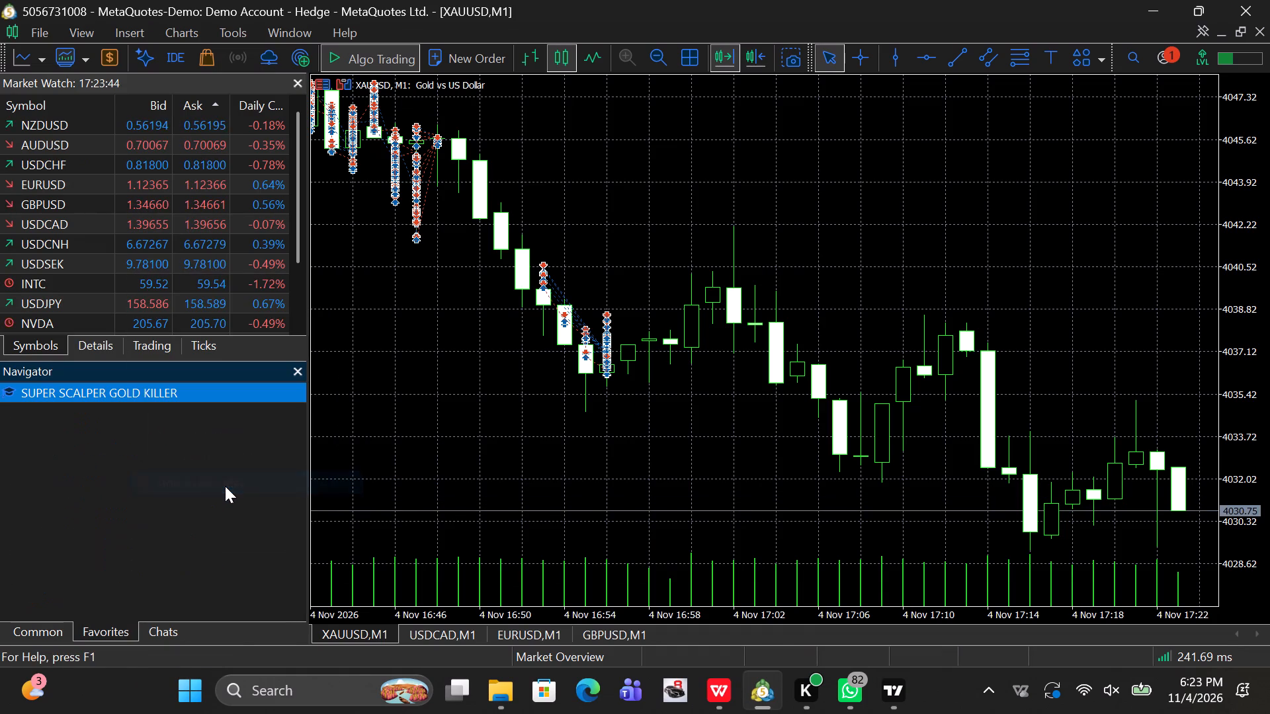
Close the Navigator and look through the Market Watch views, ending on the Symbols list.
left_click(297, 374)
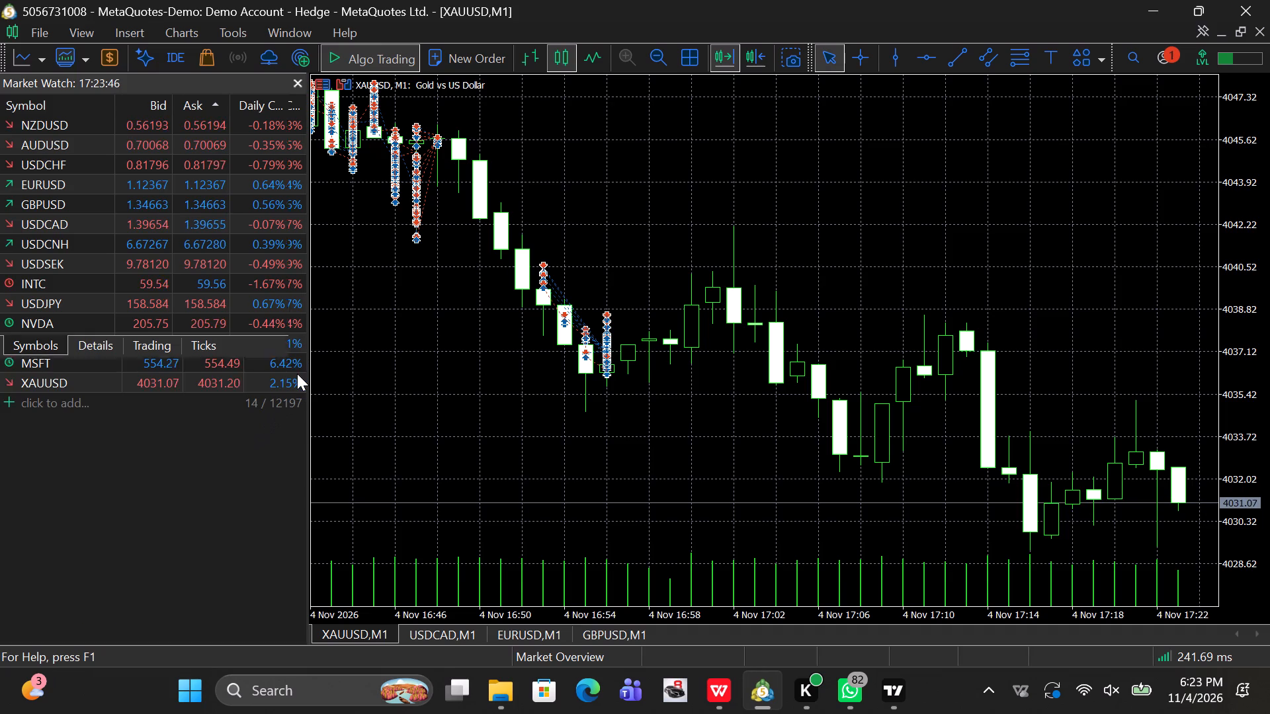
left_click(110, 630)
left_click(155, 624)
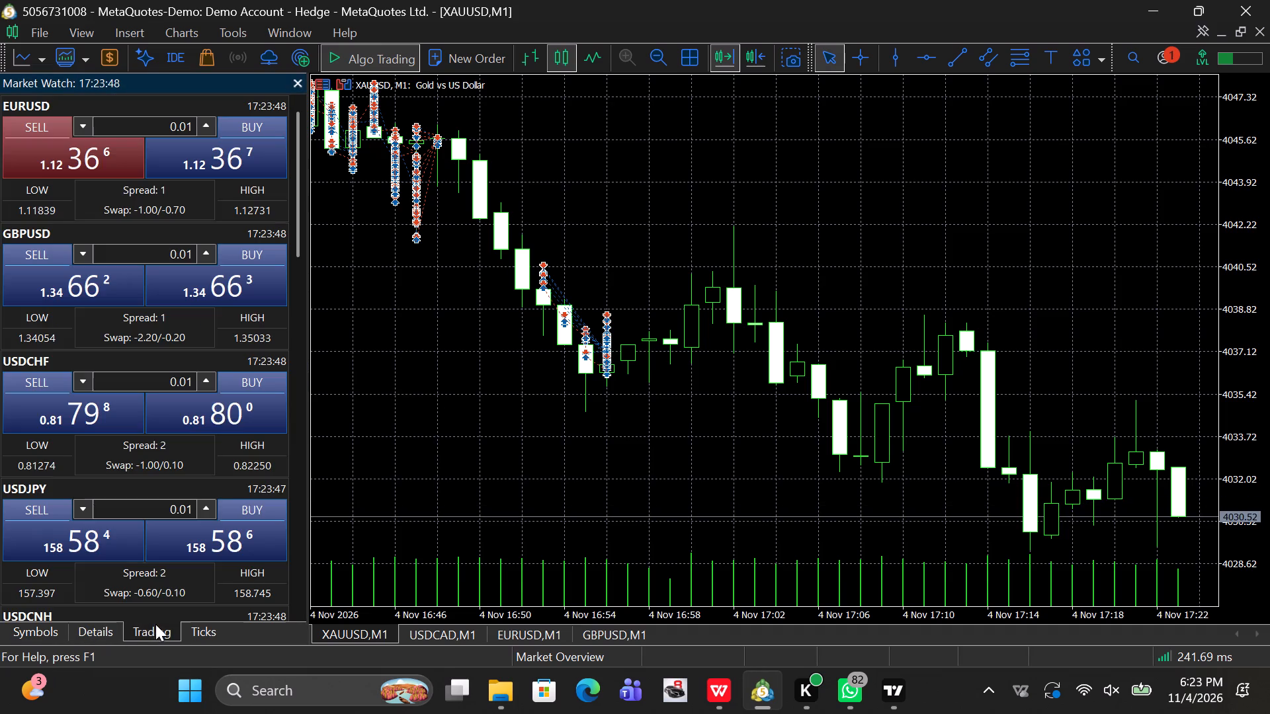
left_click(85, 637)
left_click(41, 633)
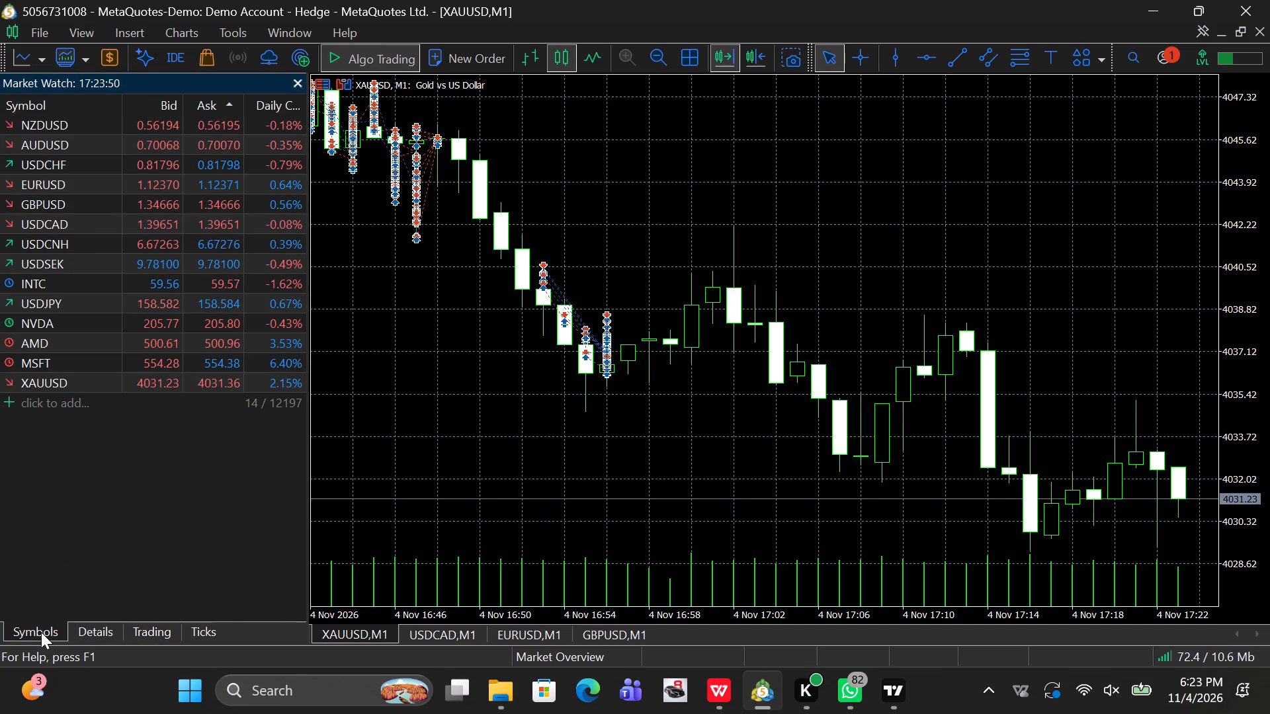
Reopen the Navigator, check its favorites, and return to the common list of expert advisors.
left_click(44, 30)
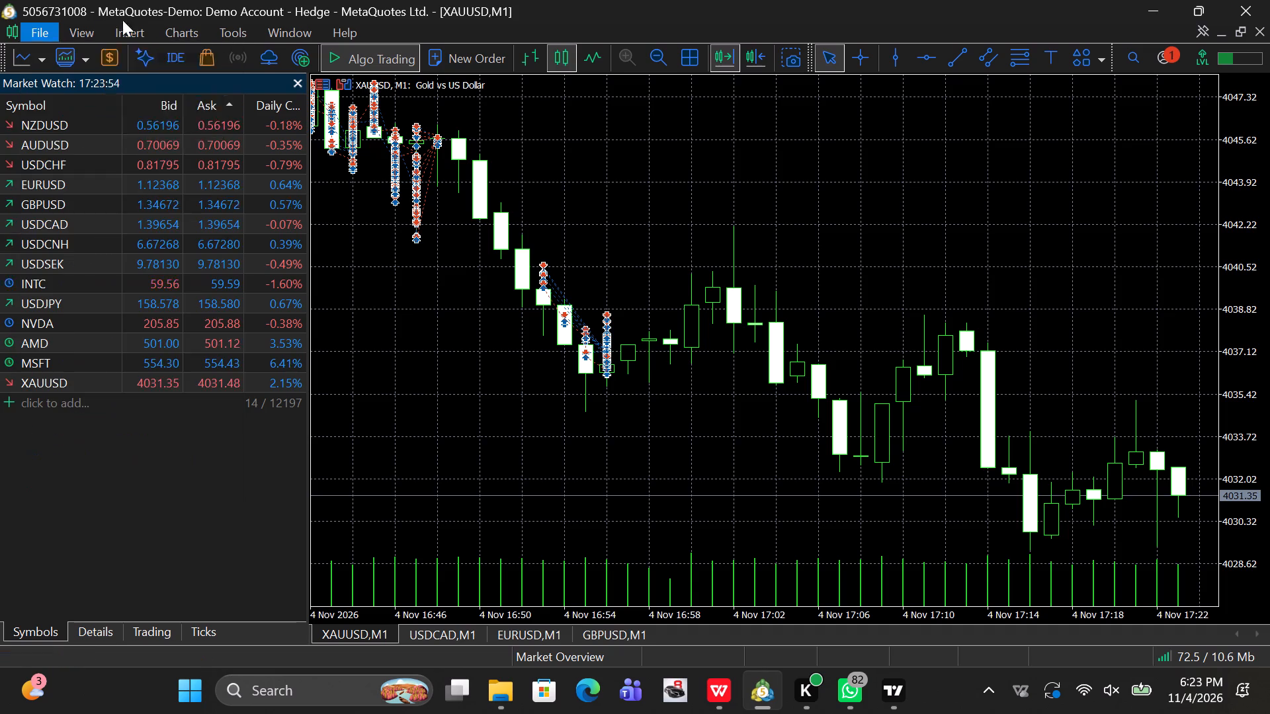
left_click(77, 27)
left_click(77, 27)
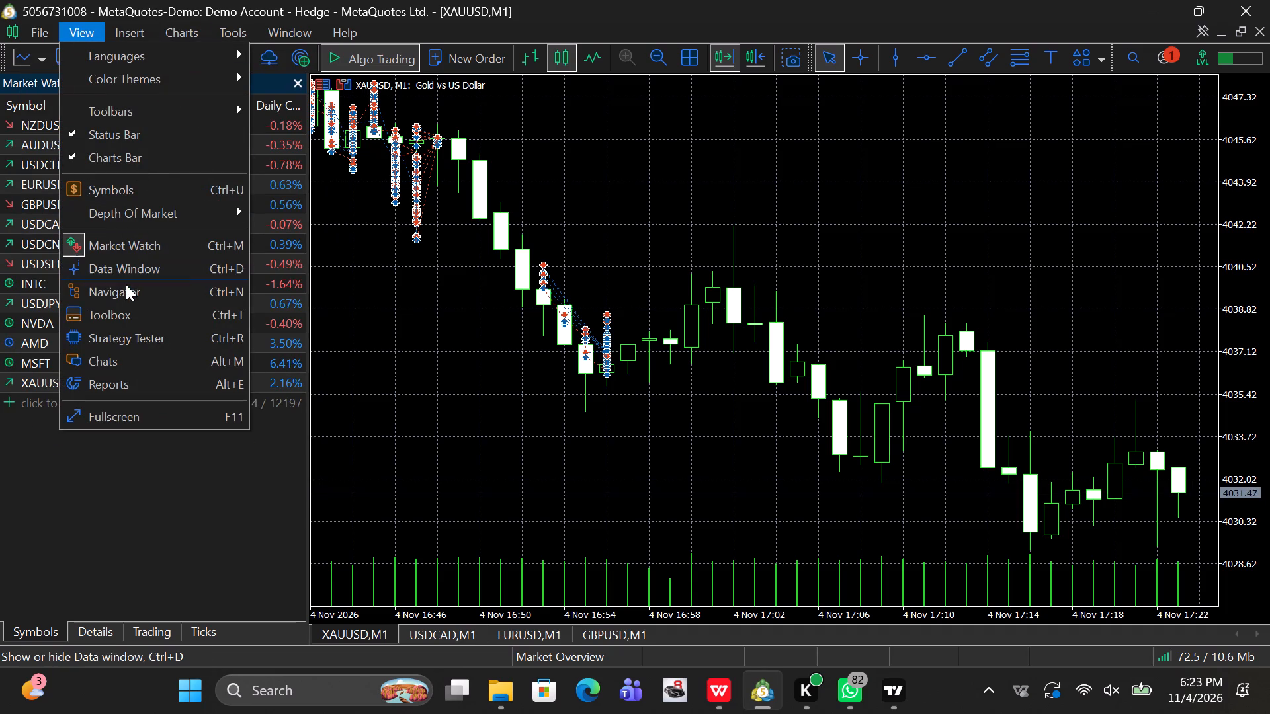
left_click(136, 289)
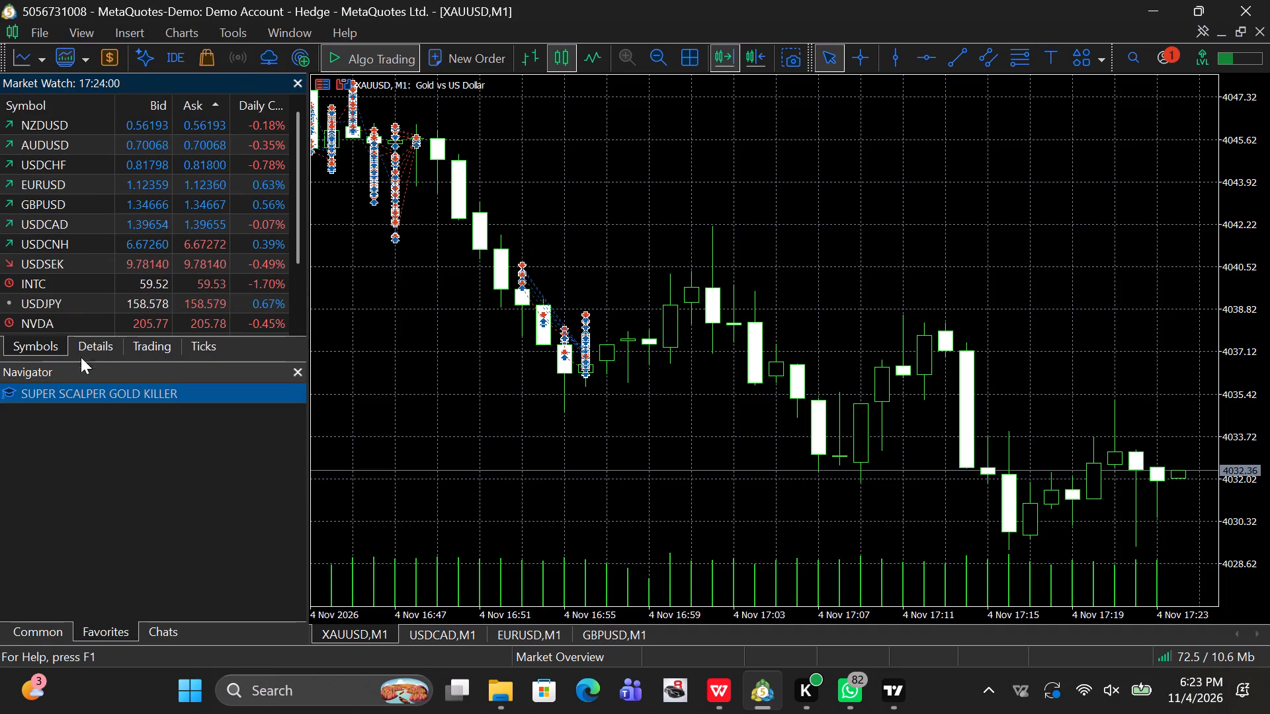
left_click(42, 633)
left_click(99, 638)
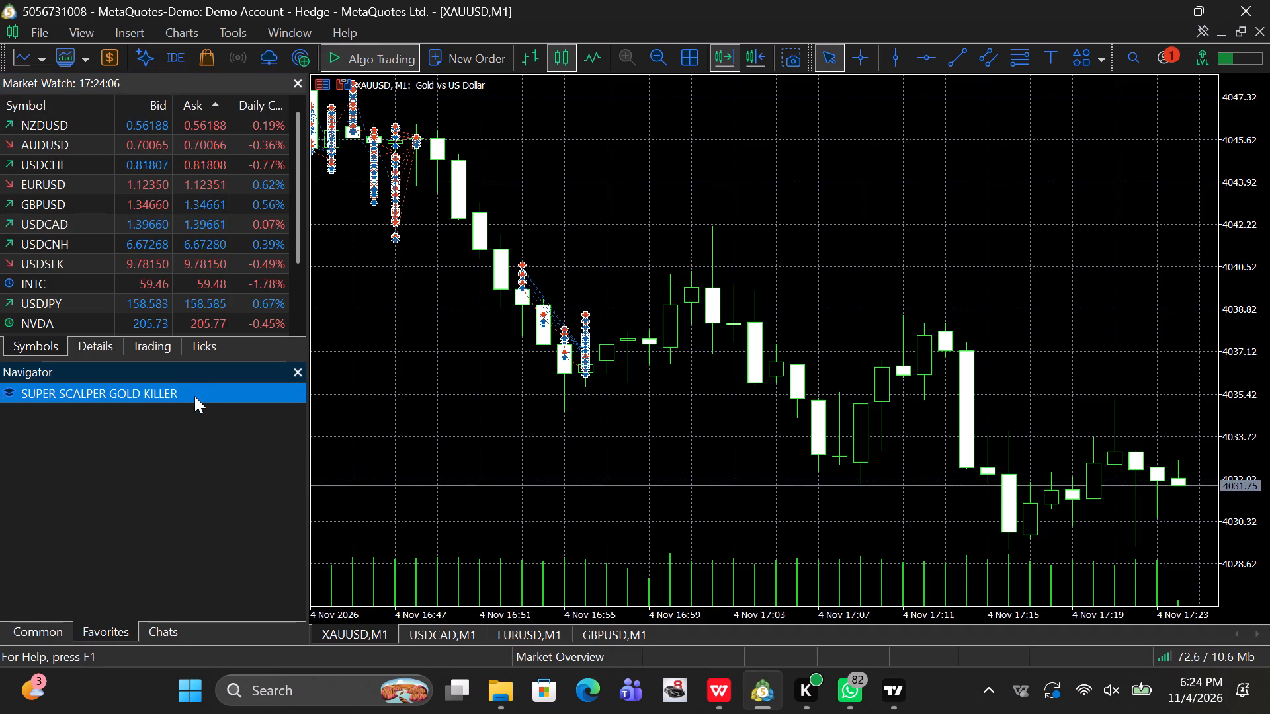
left_click(161, 633)
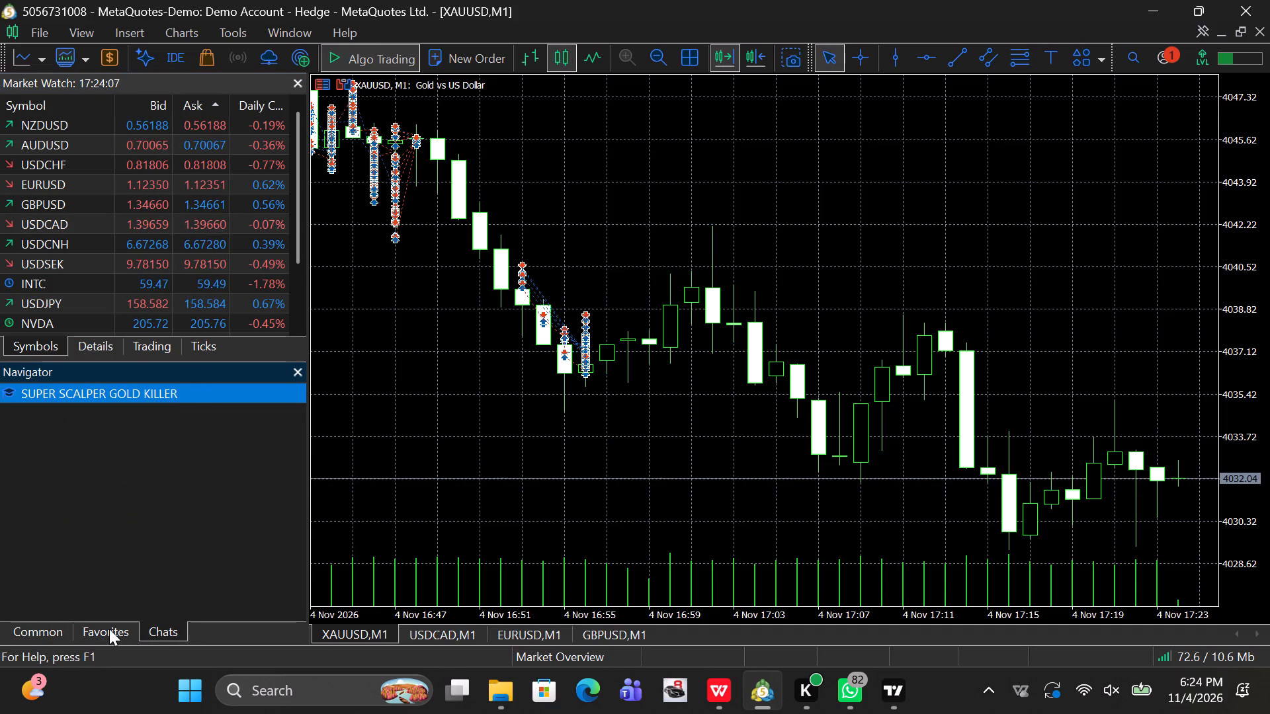
left_click(109, 629)
left_click(15, 633)
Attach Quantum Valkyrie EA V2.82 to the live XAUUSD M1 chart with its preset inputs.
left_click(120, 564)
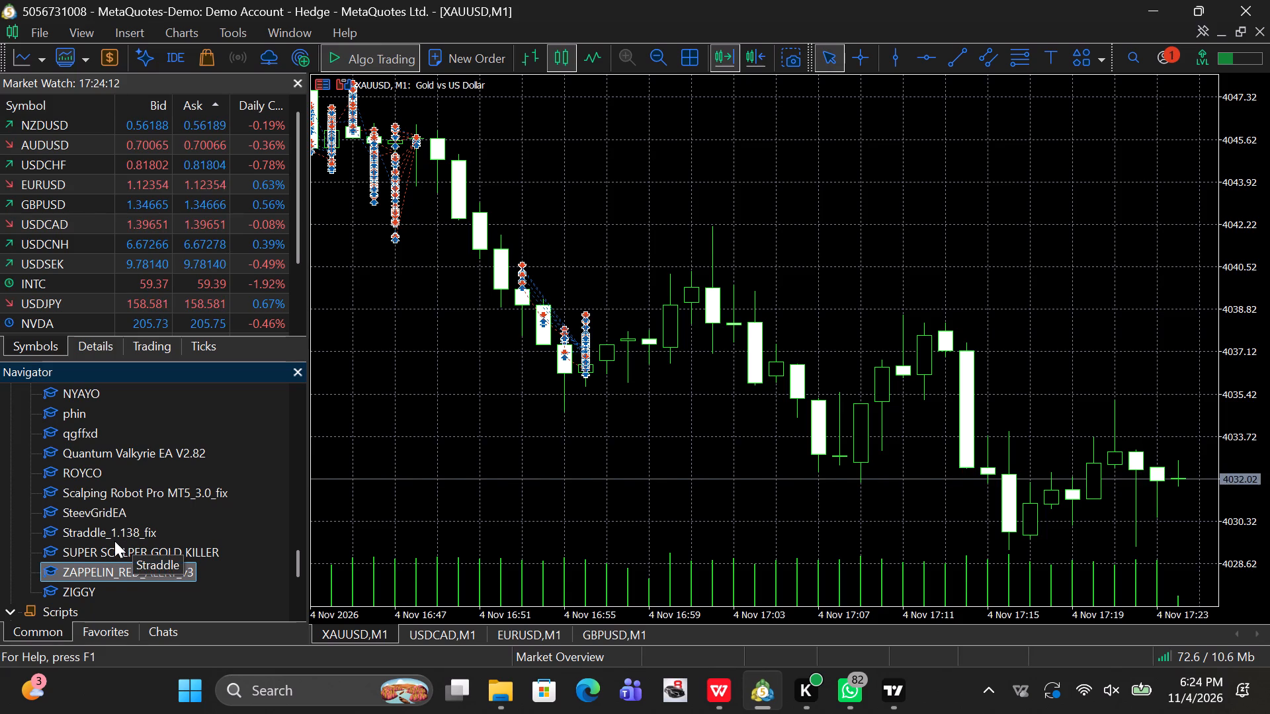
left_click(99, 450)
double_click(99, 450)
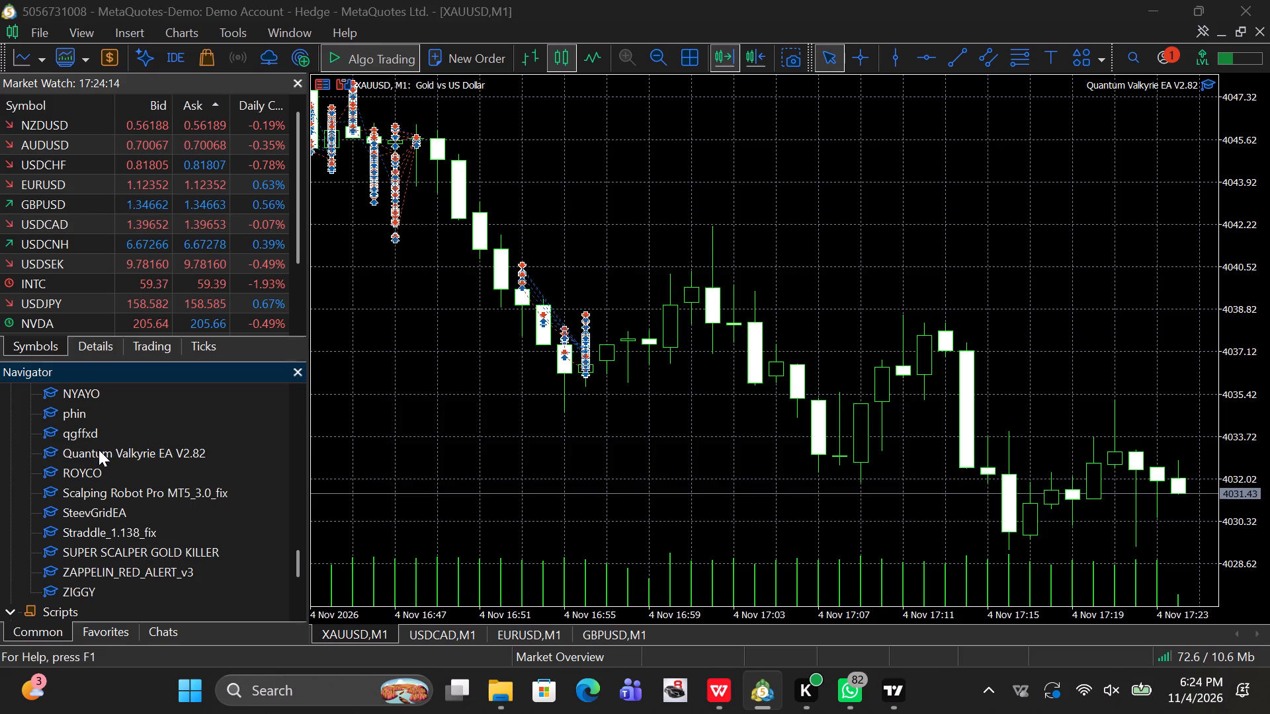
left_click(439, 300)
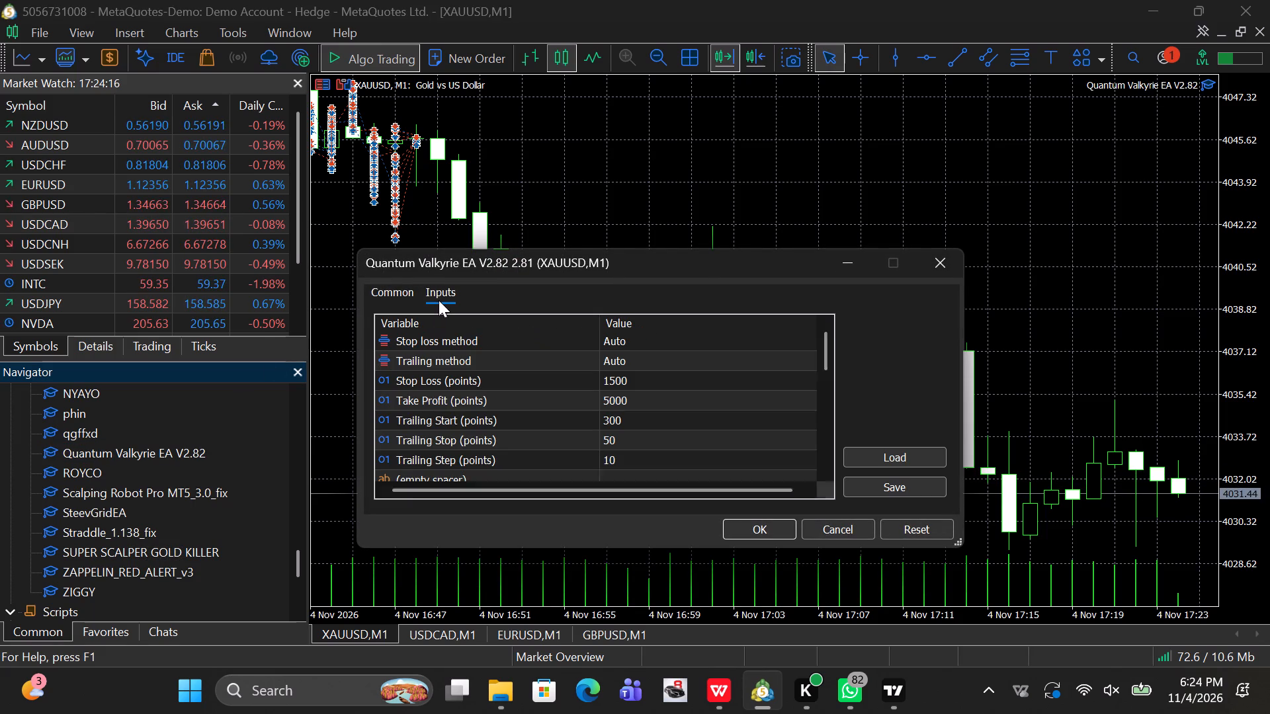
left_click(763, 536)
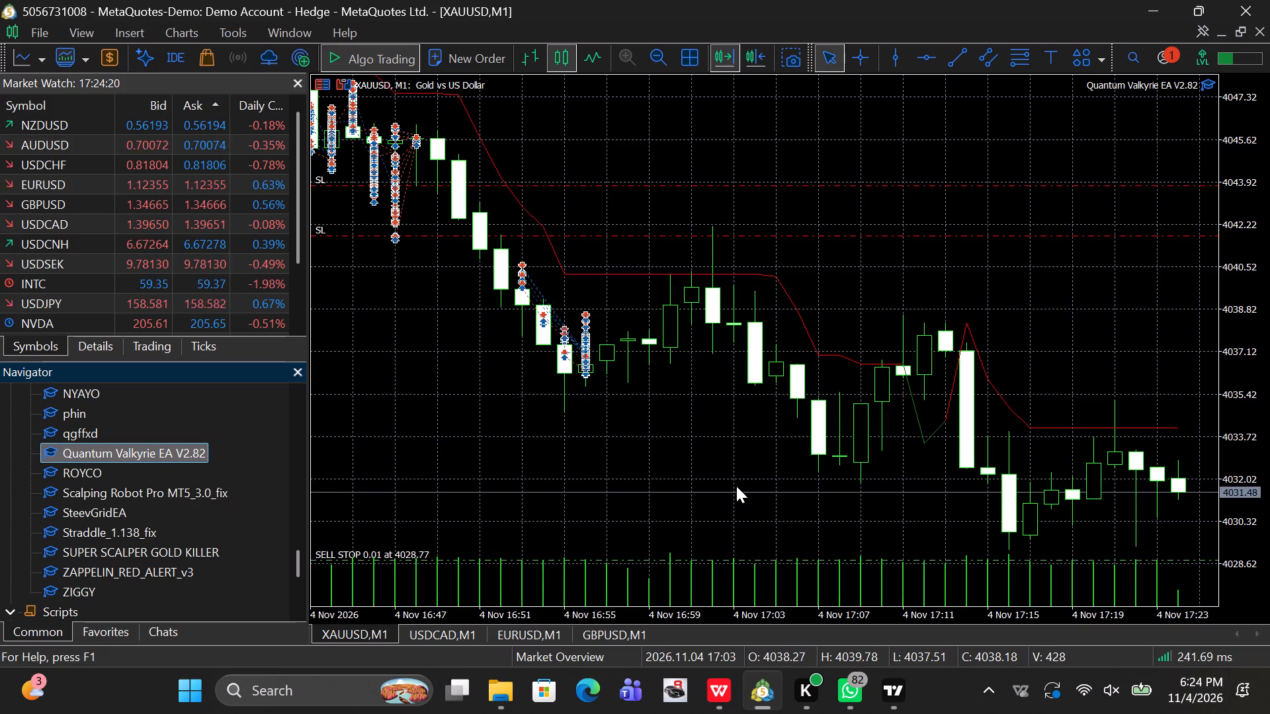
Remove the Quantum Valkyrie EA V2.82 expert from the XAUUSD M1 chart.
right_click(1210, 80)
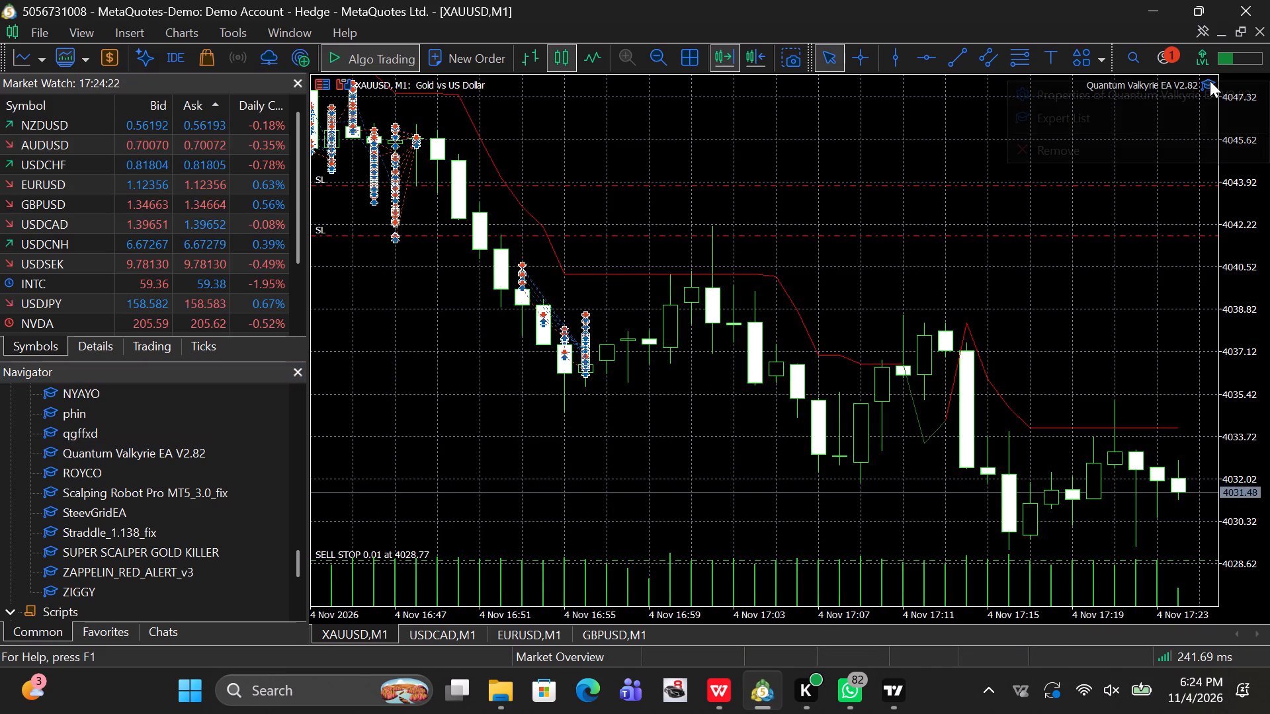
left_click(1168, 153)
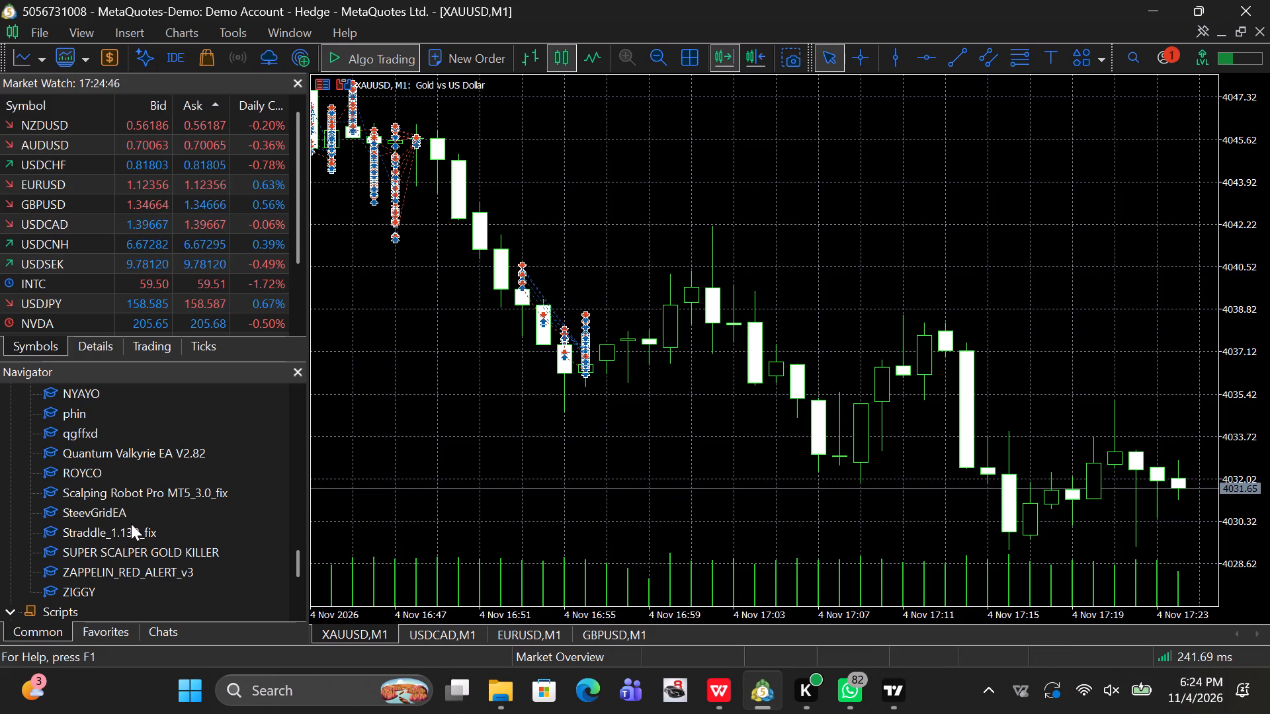
Attach SteevGridEA to the live XAUUSD M1 chart with its preset inputs.
left_click(96, 514)
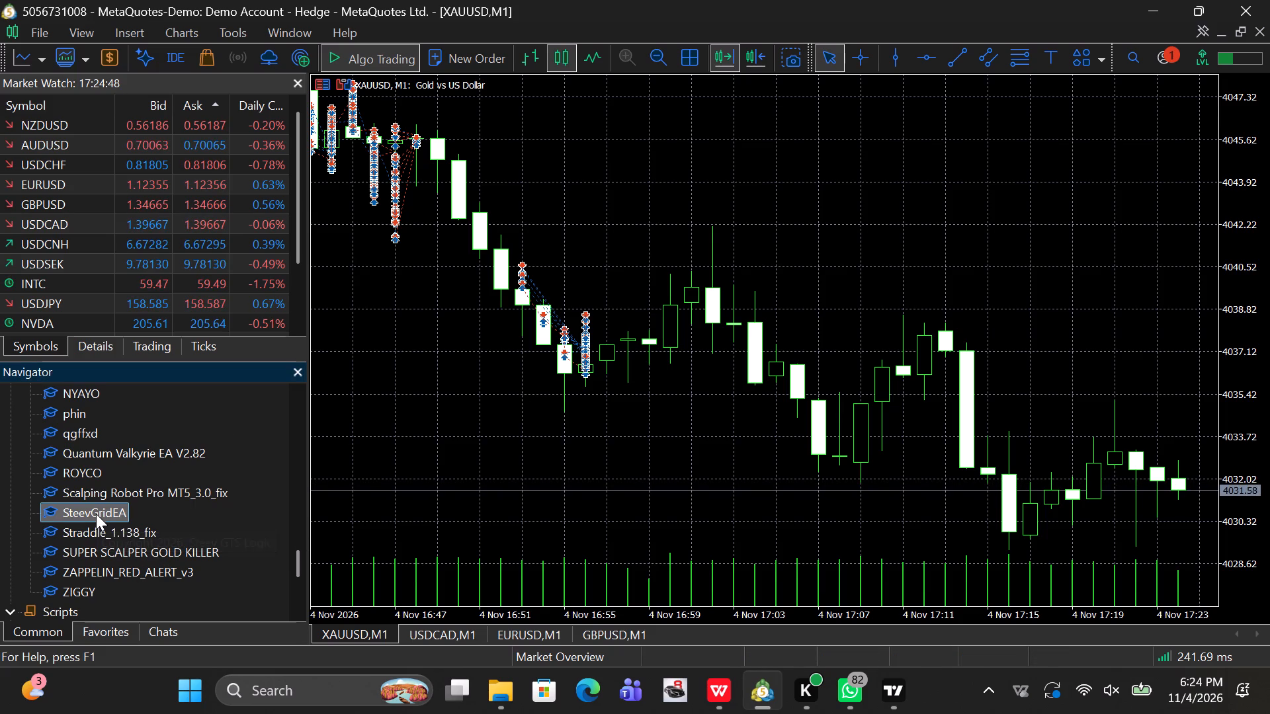
double_click(96, 514)
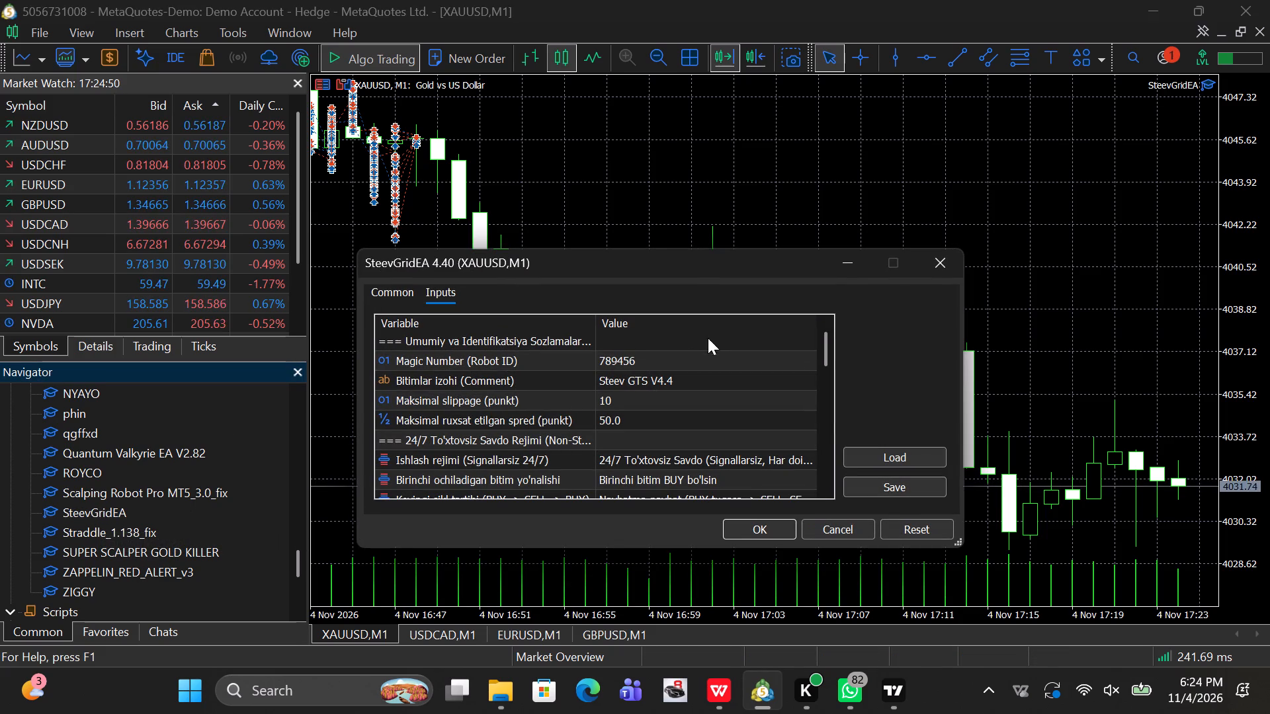
left_click(761, 528)
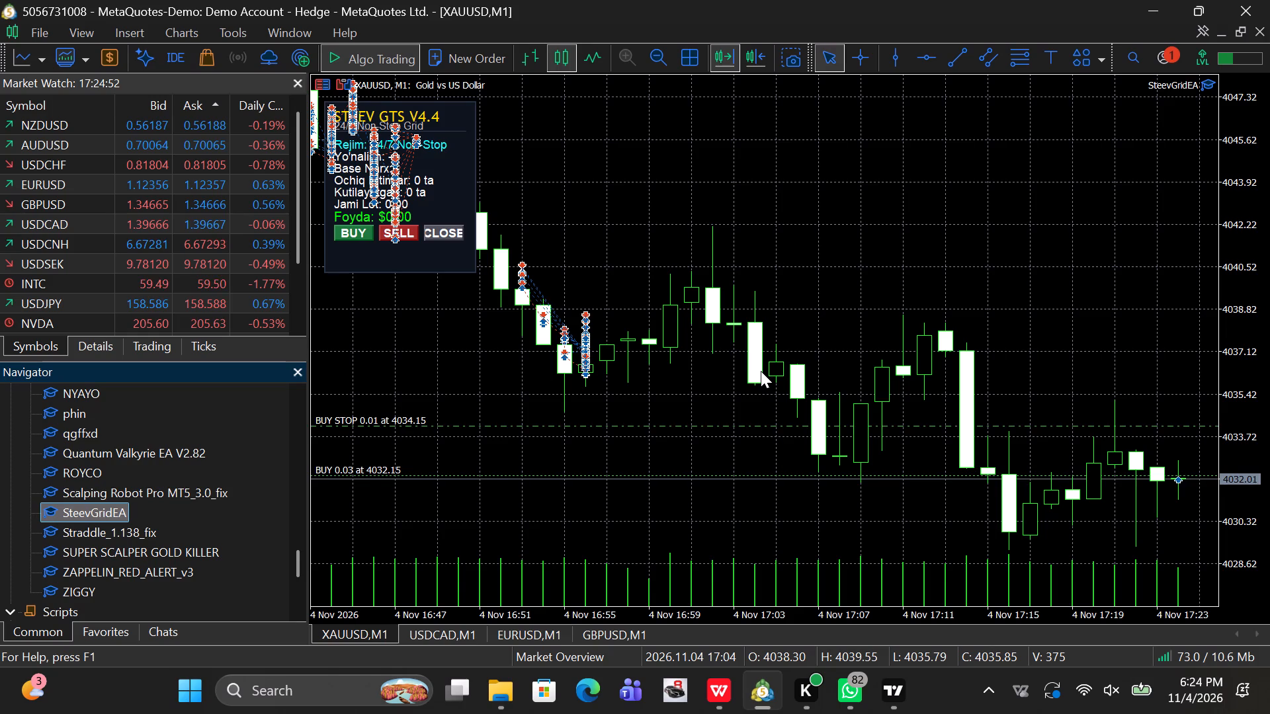
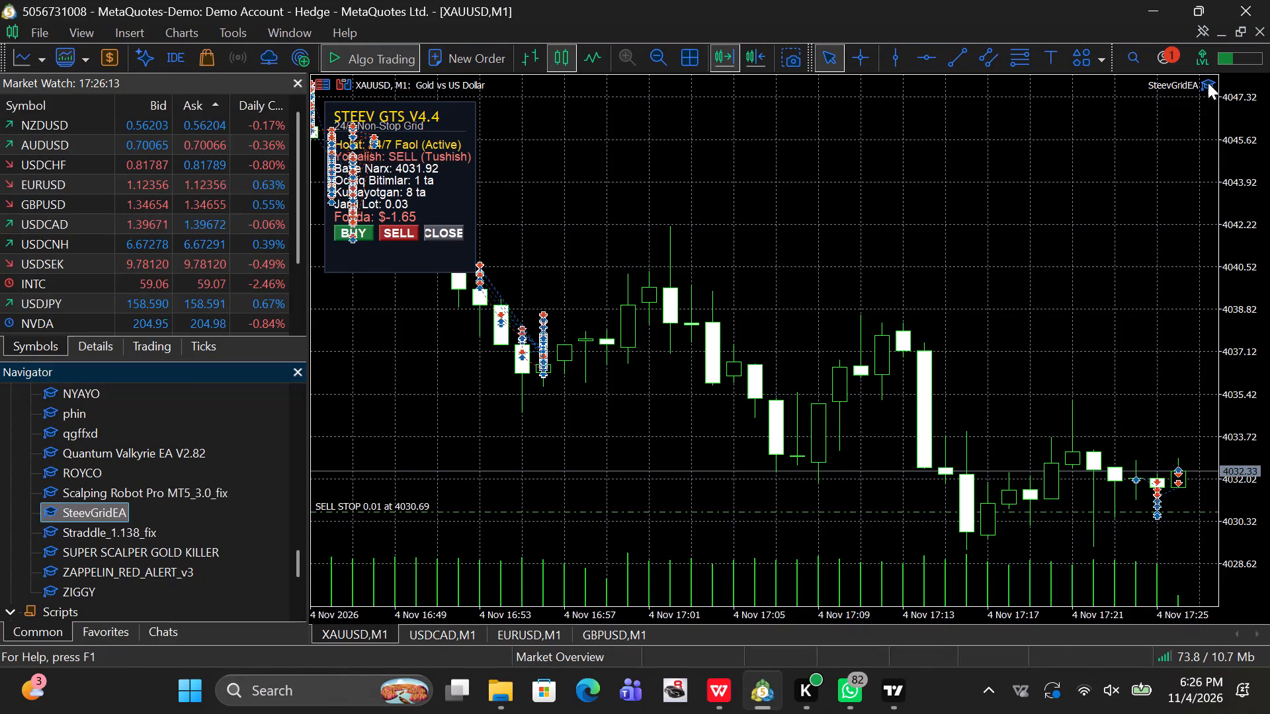
Remove the SteevGridEA expert from the XAUUSD M1 chart.
right_click(1206, 78)
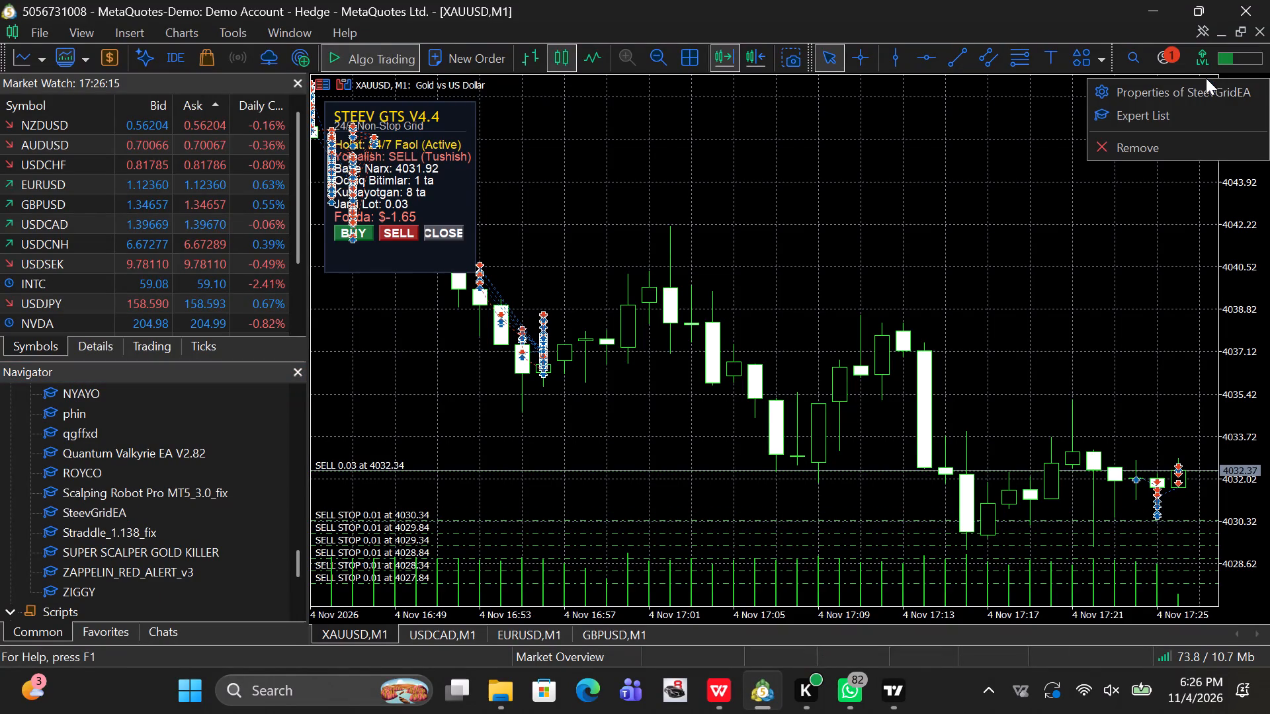
left_click(1140, 145)
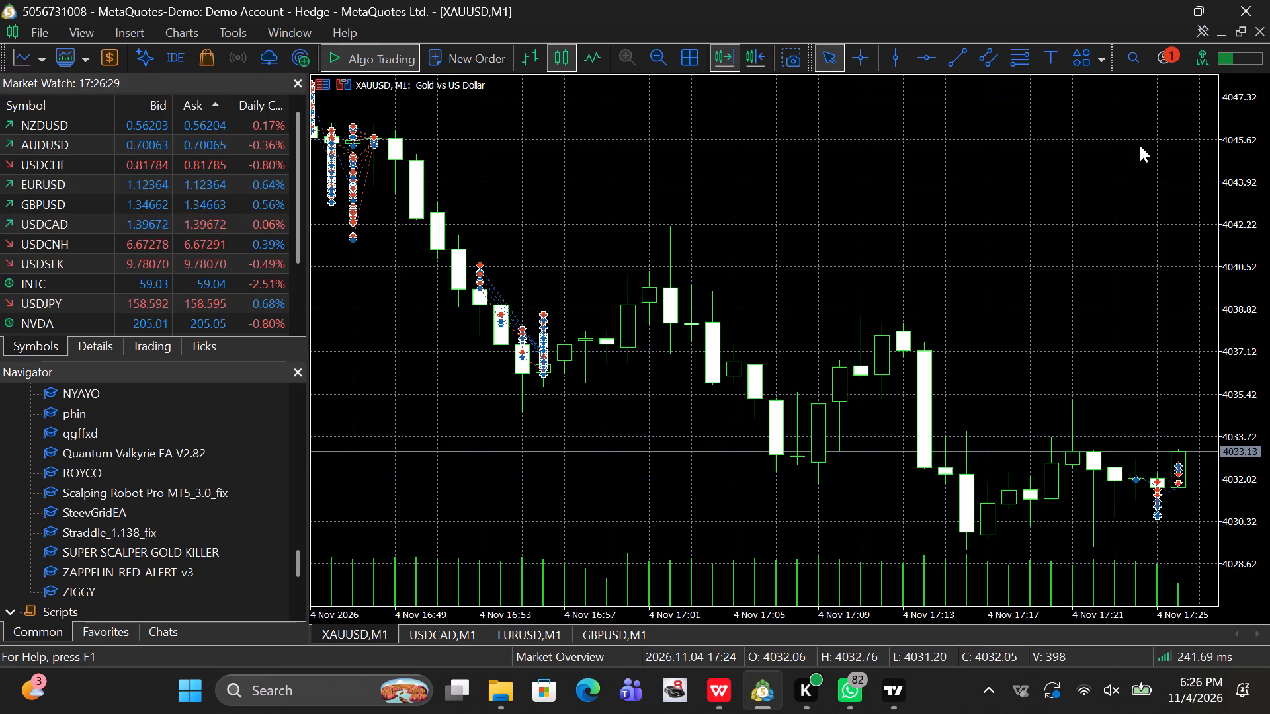
Attach SUPER SCALPER GOLD KILLER to the live XAUUSD M1 chart with Max Profit Per Day set to 1500.
double_click(102, 549)
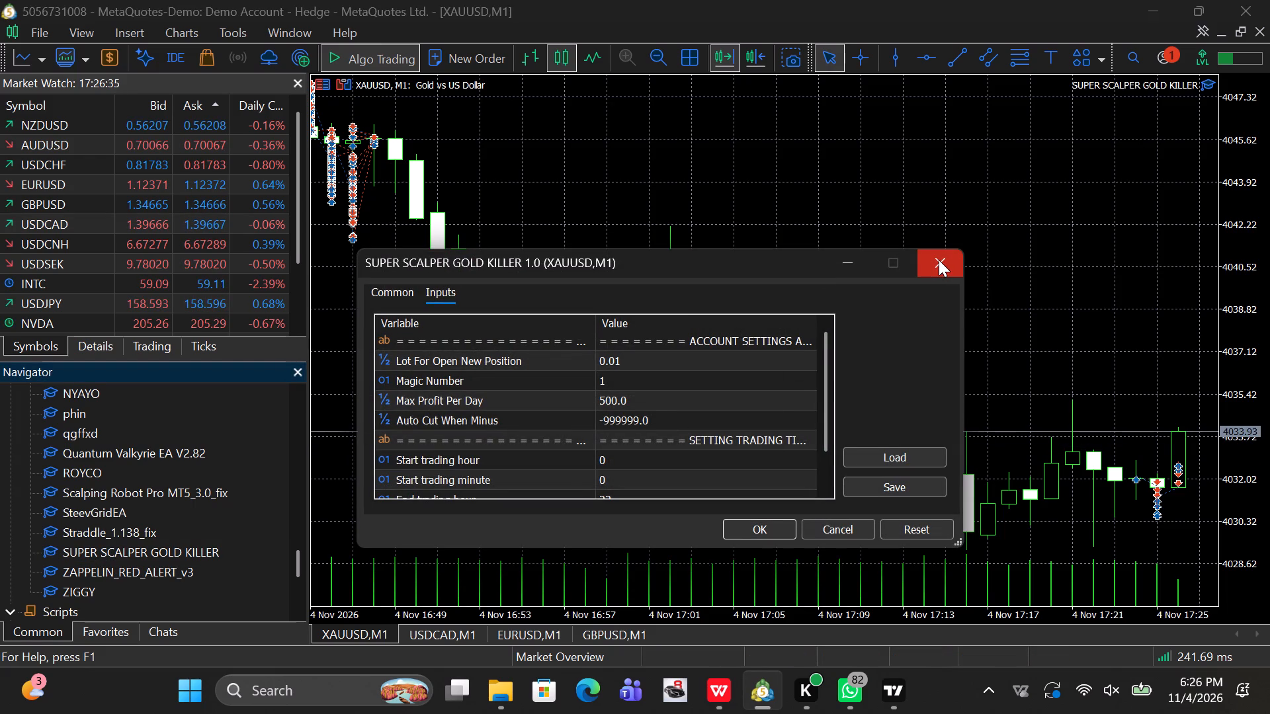
double_click(614, 401)
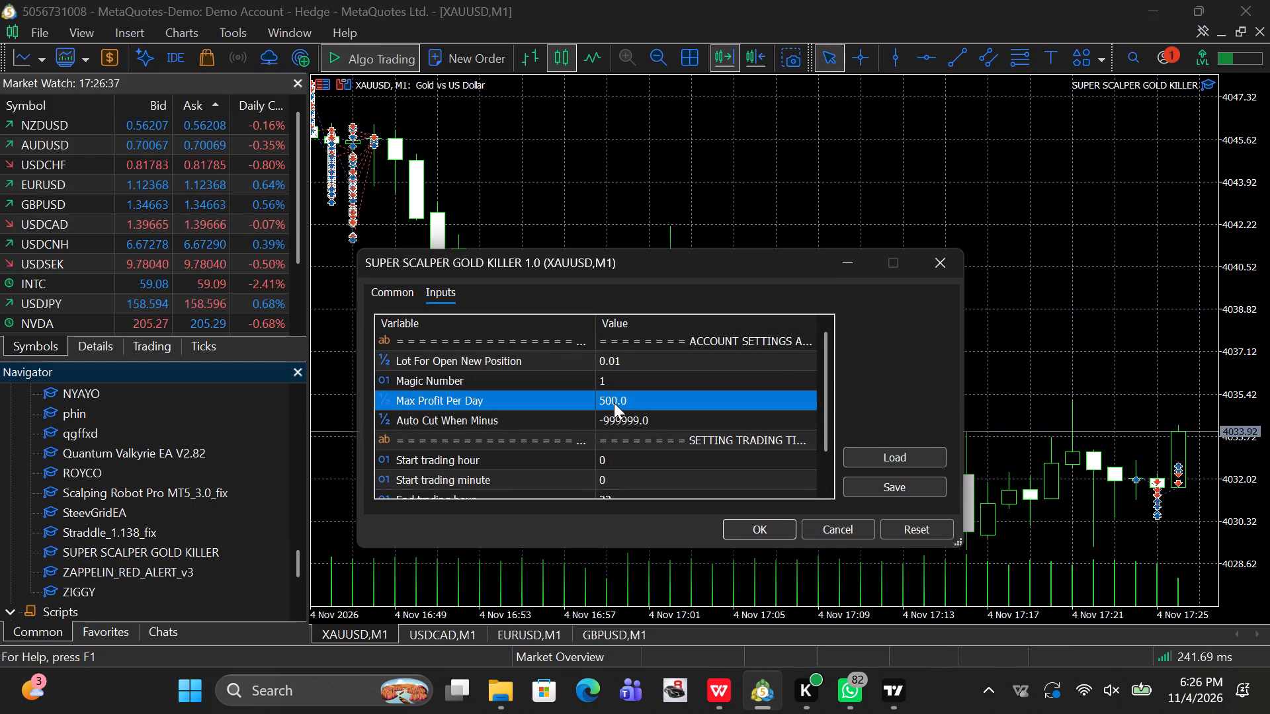
double_click(613, 399)
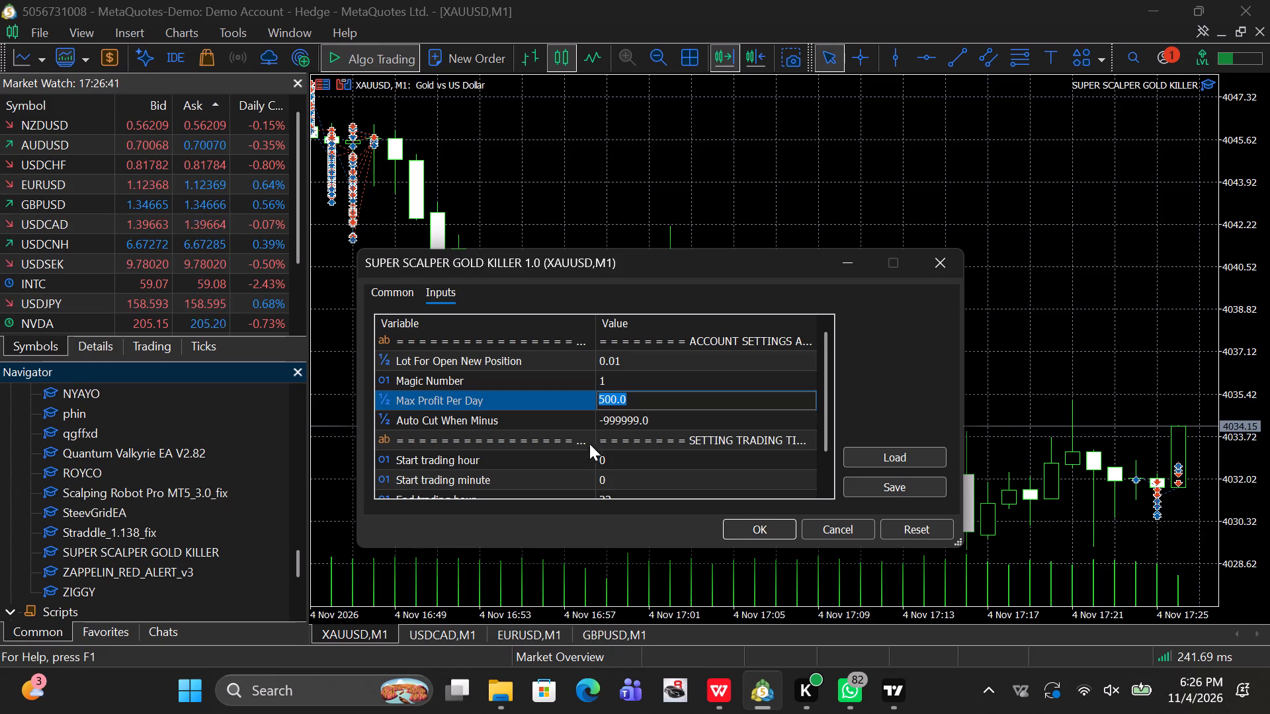
left_click(627, 422)
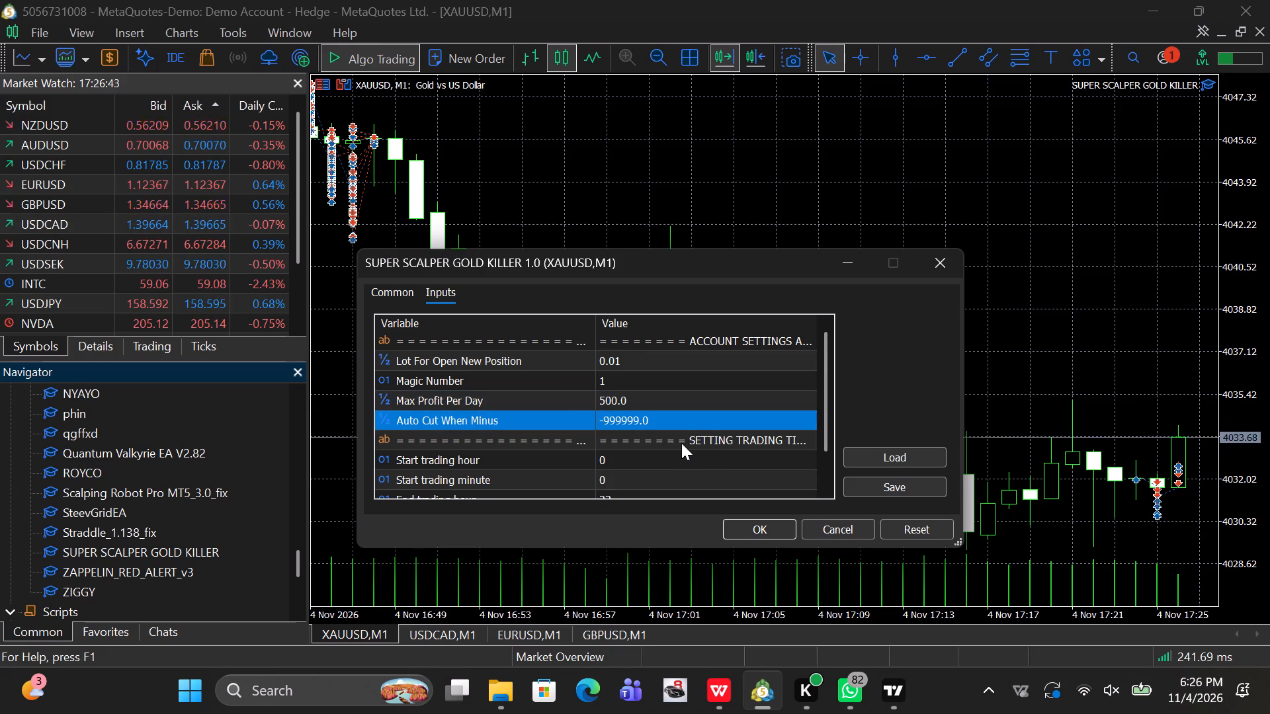
scroll(681, 444, "down", 2)
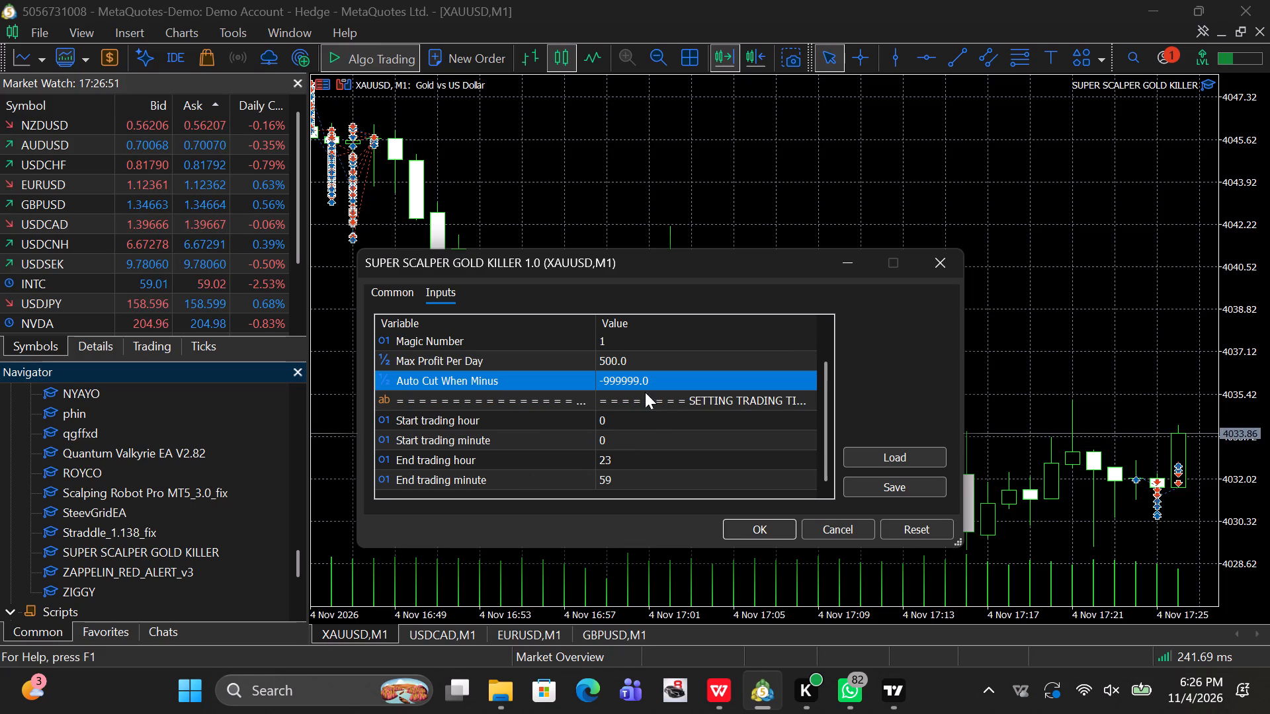
double_click(606, 360)
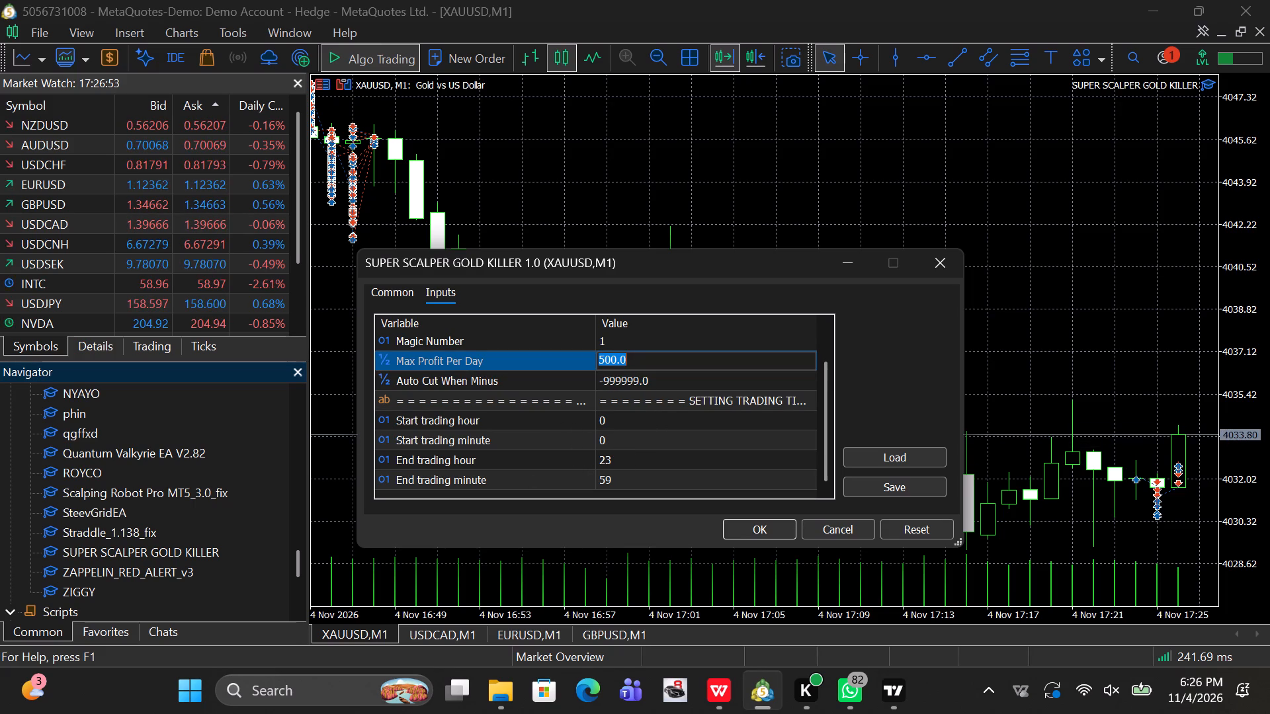
key("1")
type("500")
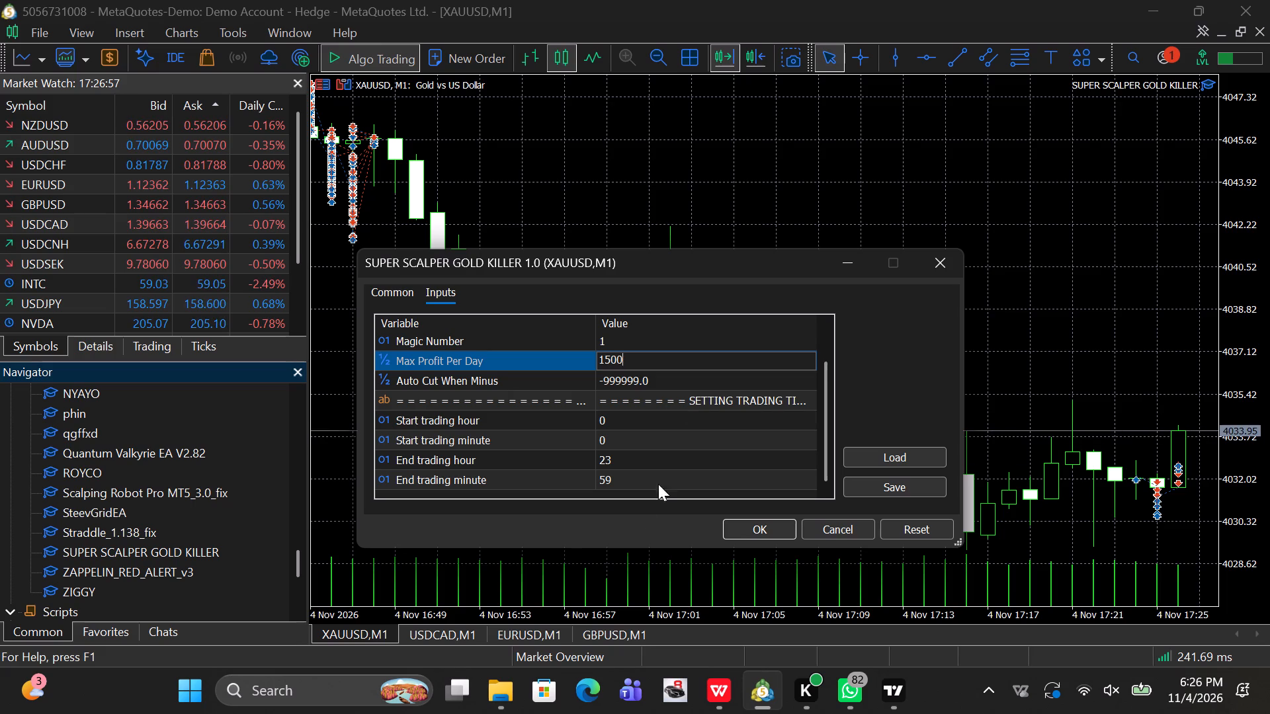
left_click(785, 535)
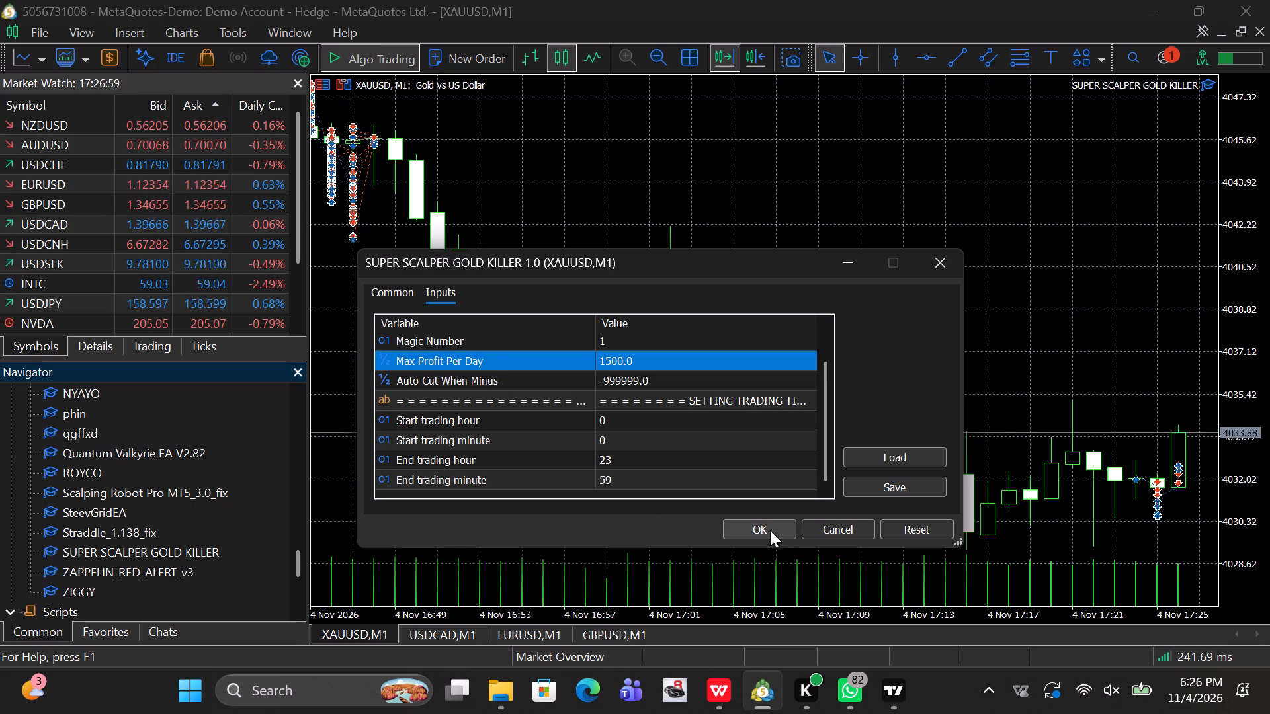
left_click(765, 528)
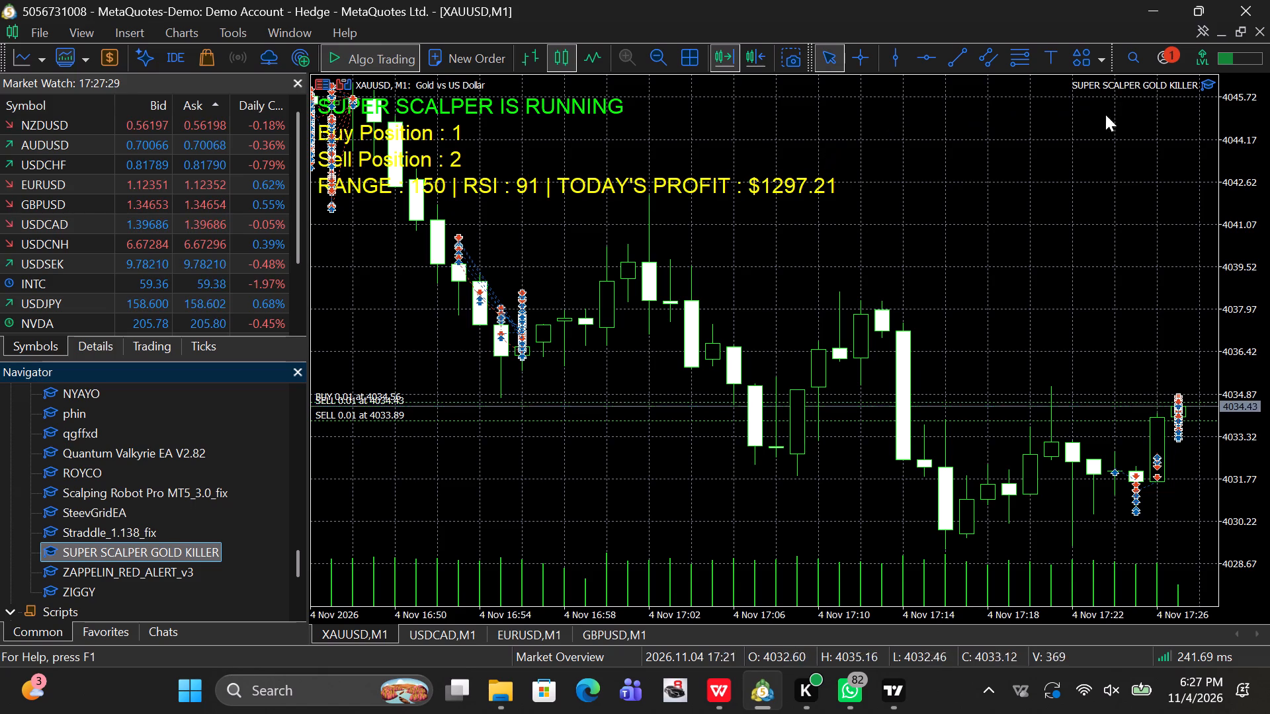
Remove the SUPER SCALPER GOLD KILLER expert from the XAUUSD M1 chart.
right_click(1210, 85)
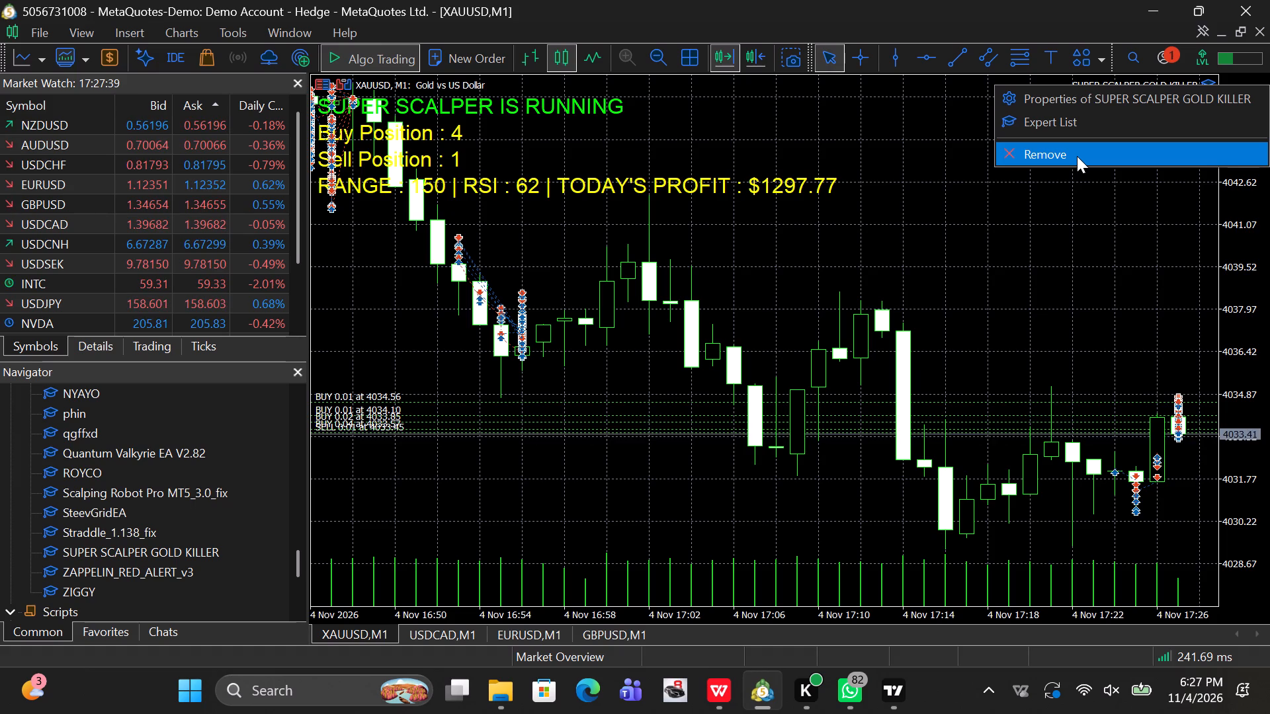
left_click(1077, 156)
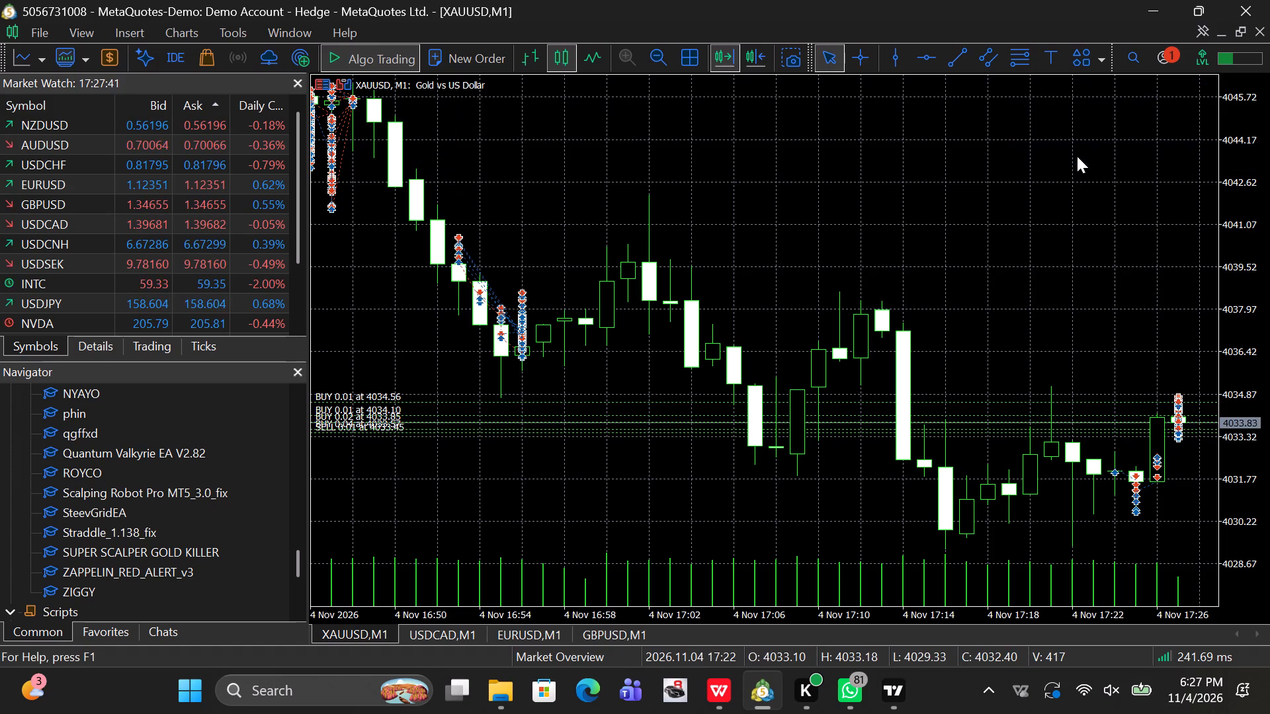
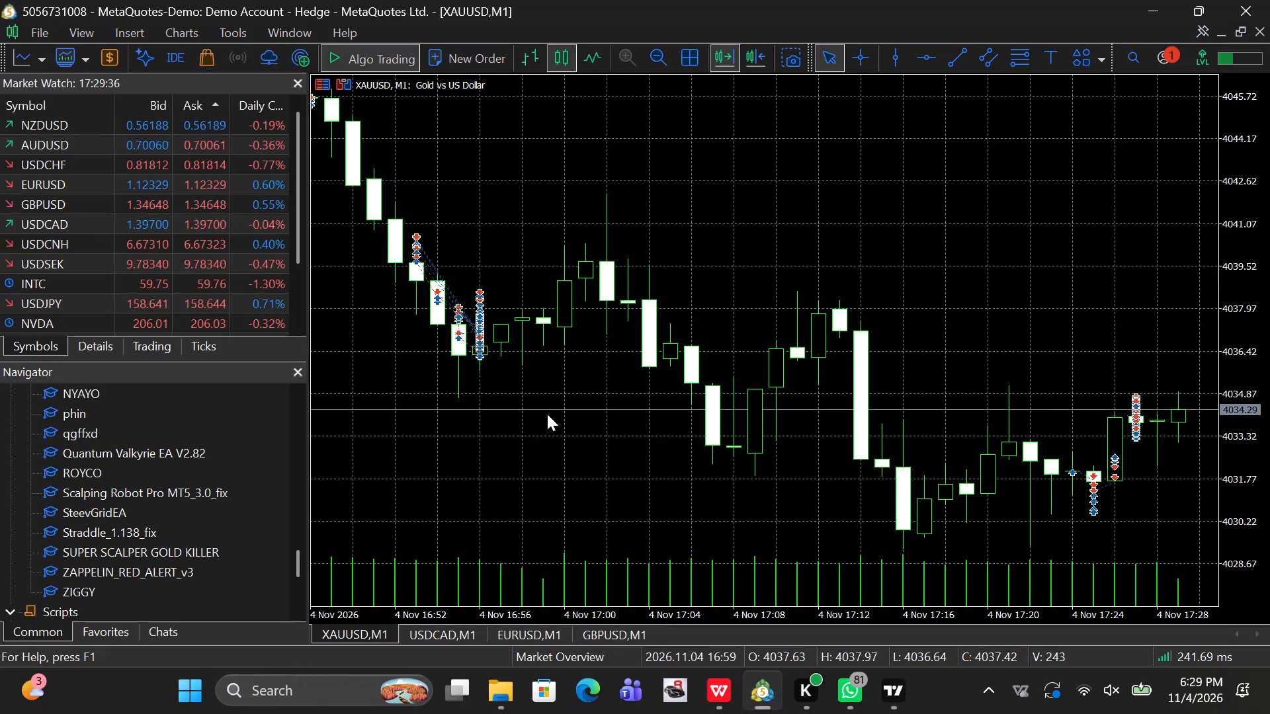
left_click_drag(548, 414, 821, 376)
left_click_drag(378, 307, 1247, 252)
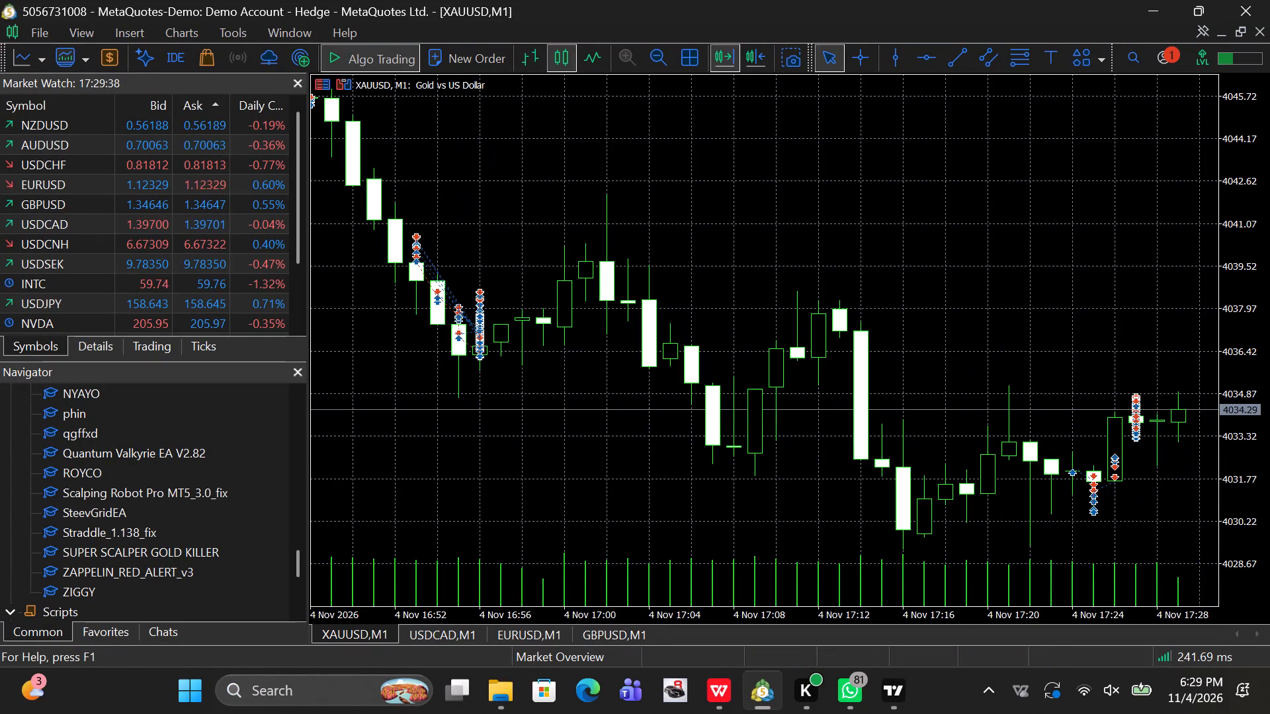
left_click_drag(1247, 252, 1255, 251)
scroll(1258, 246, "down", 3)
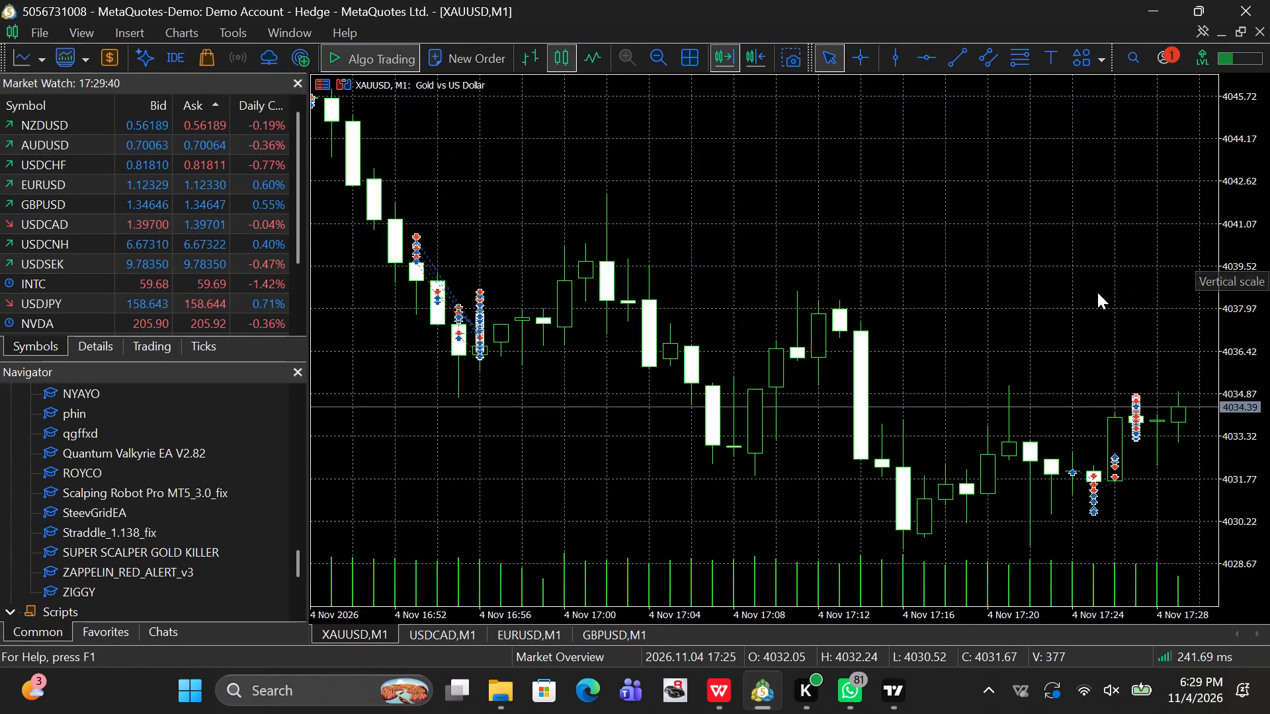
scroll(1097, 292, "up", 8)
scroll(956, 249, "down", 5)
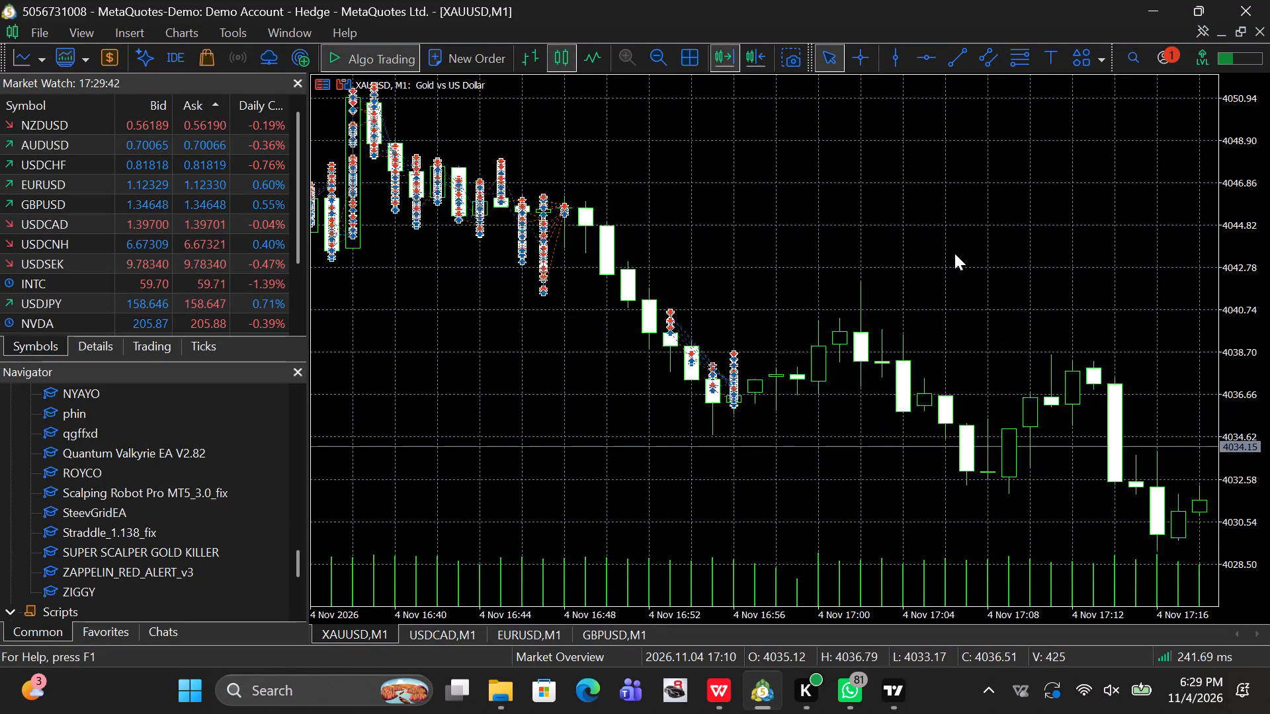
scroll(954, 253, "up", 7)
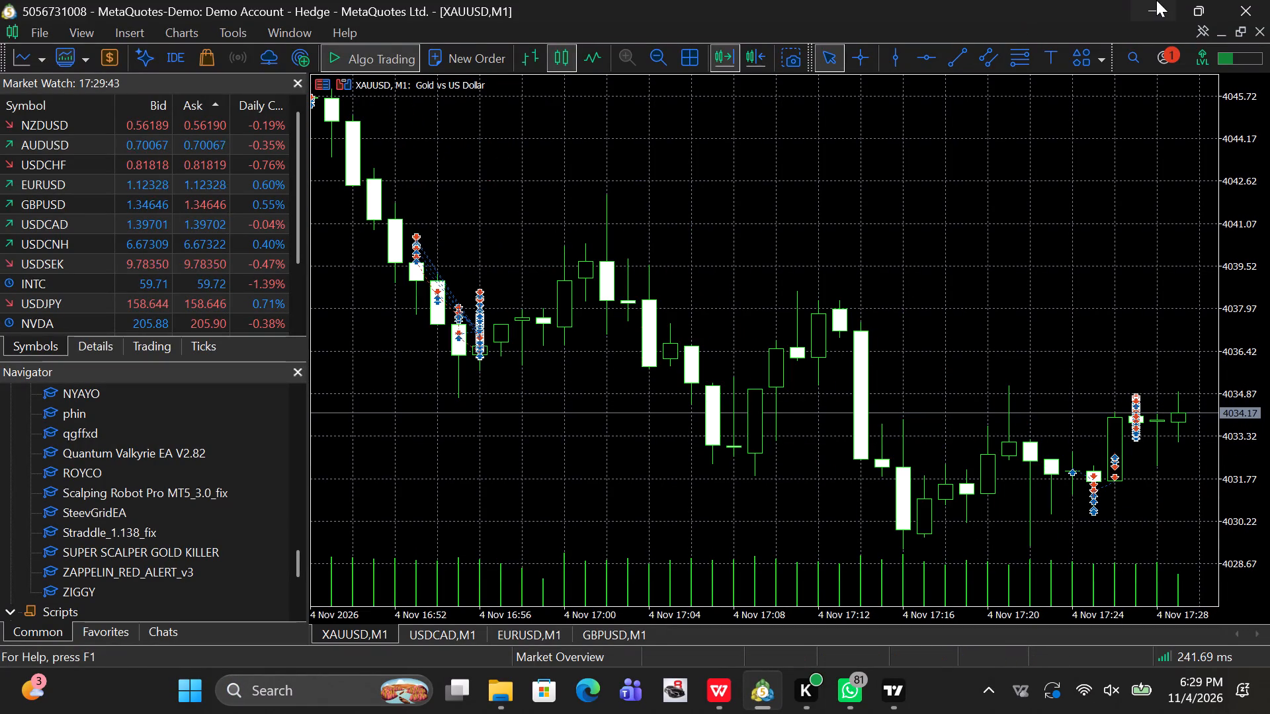